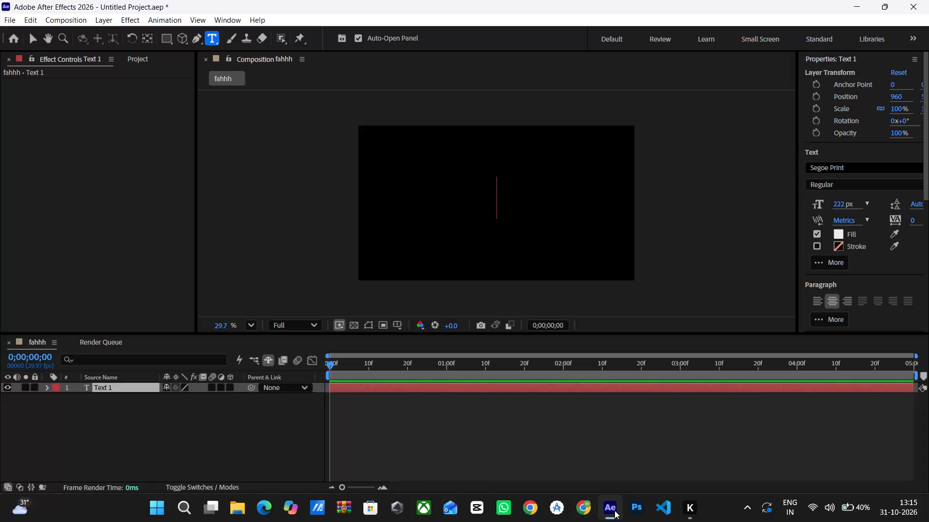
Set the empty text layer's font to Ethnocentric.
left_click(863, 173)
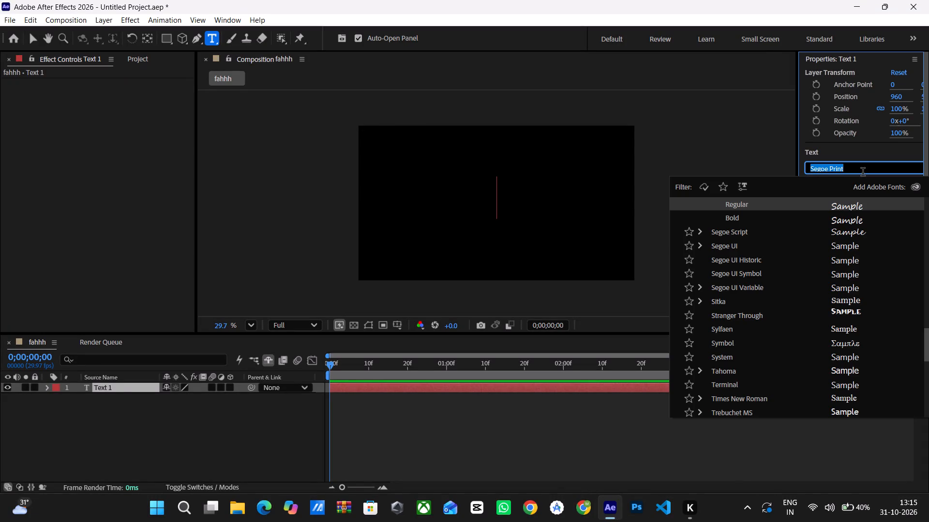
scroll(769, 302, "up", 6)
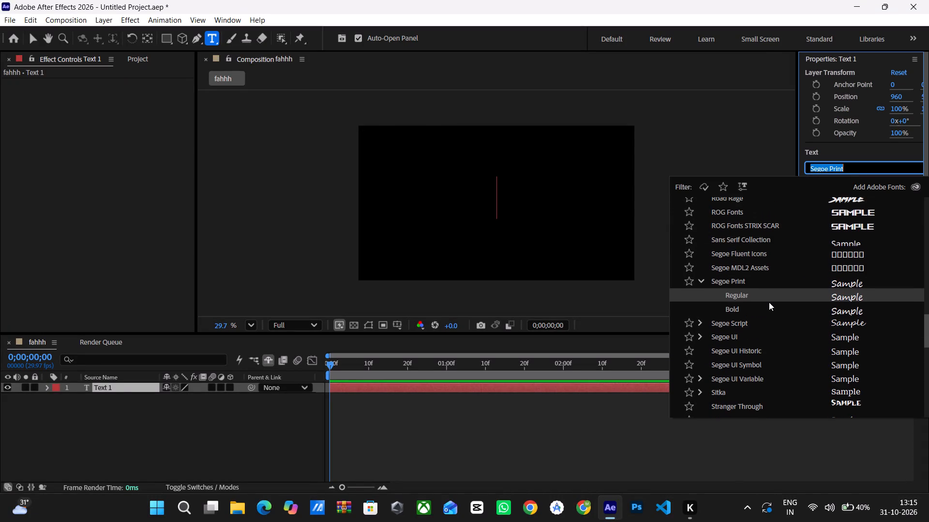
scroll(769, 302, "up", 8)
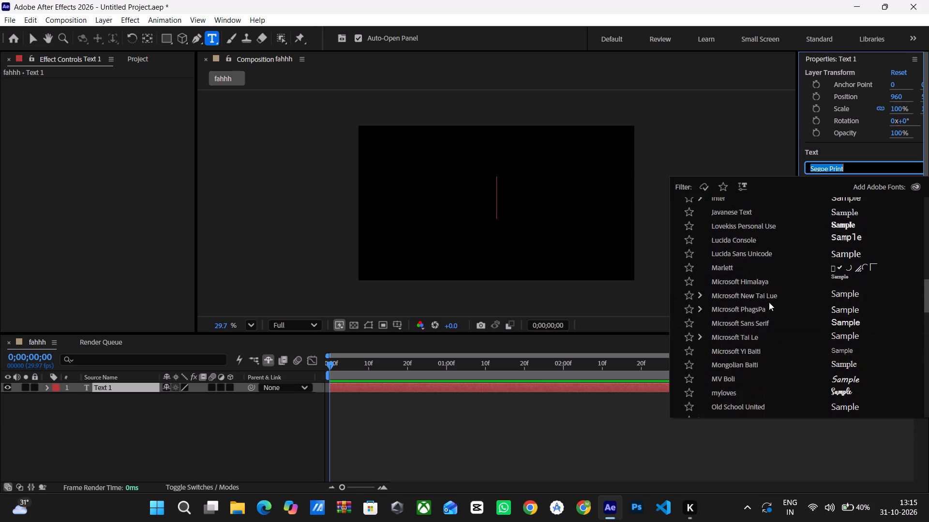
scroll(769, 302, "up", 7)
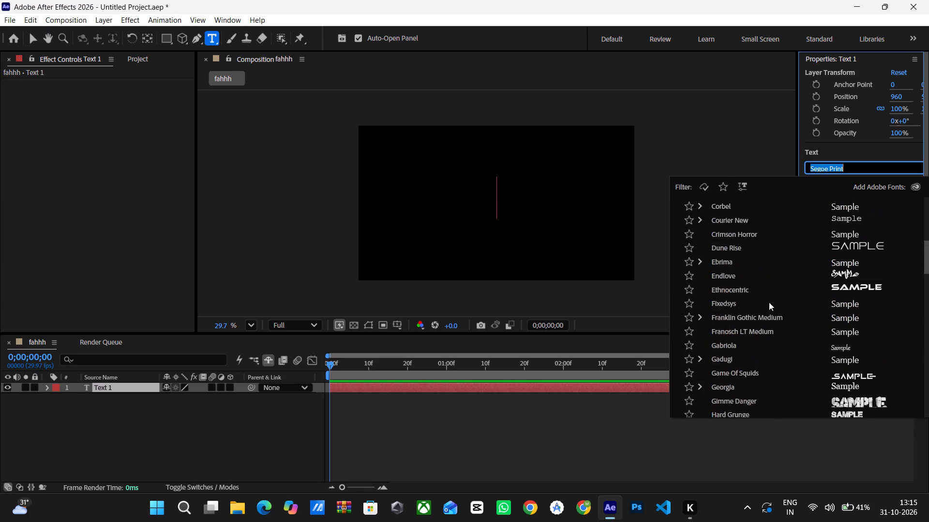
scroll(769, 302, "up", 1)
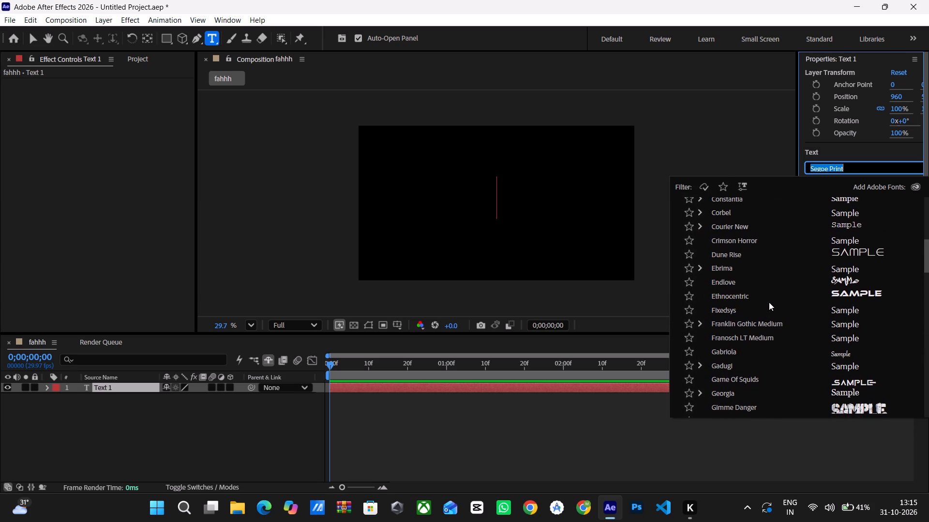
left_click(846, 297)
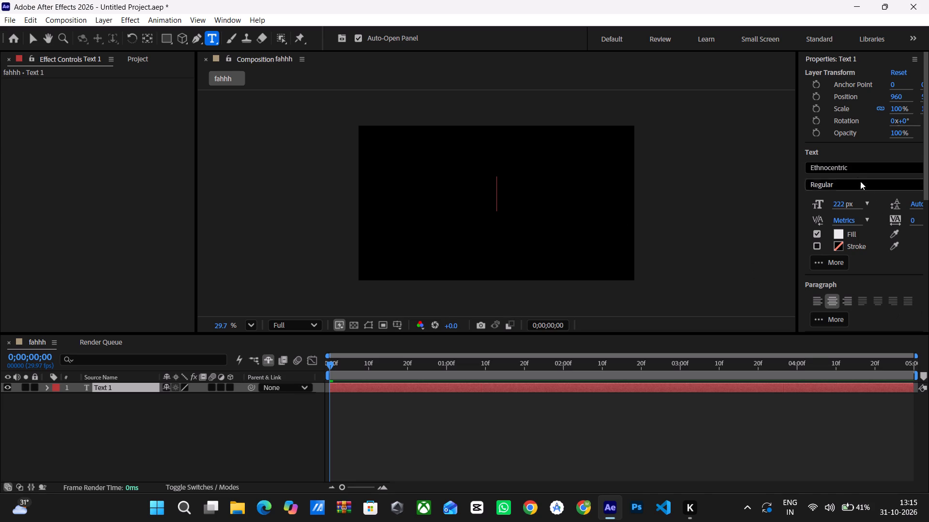
Browse the installed fonts for a different typeface for the text layer.
left_click(857, 168)
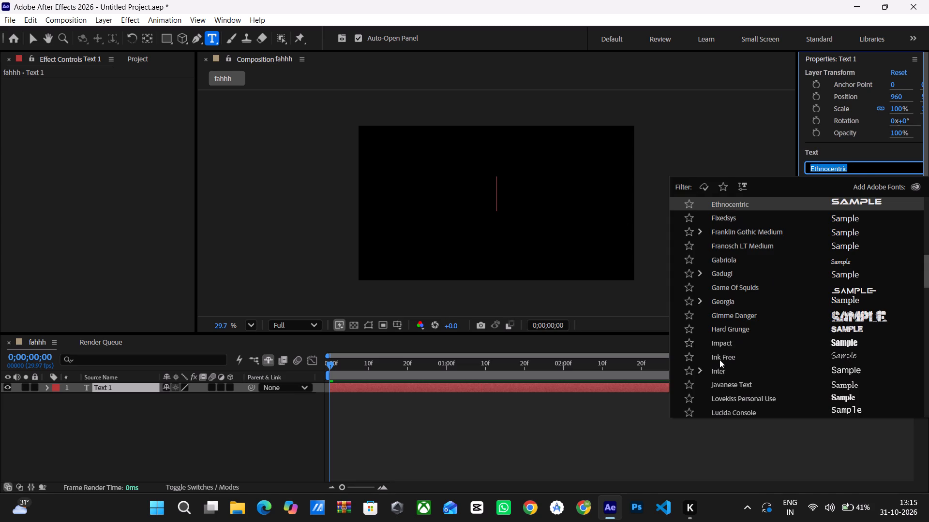
scroll(768, 322, "up", 4)
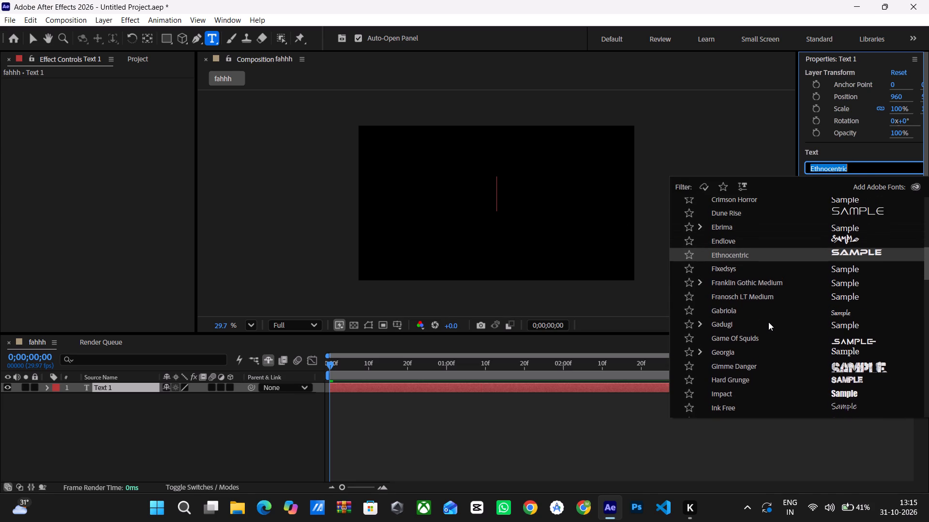
scroll(768, 322, "up", 6)
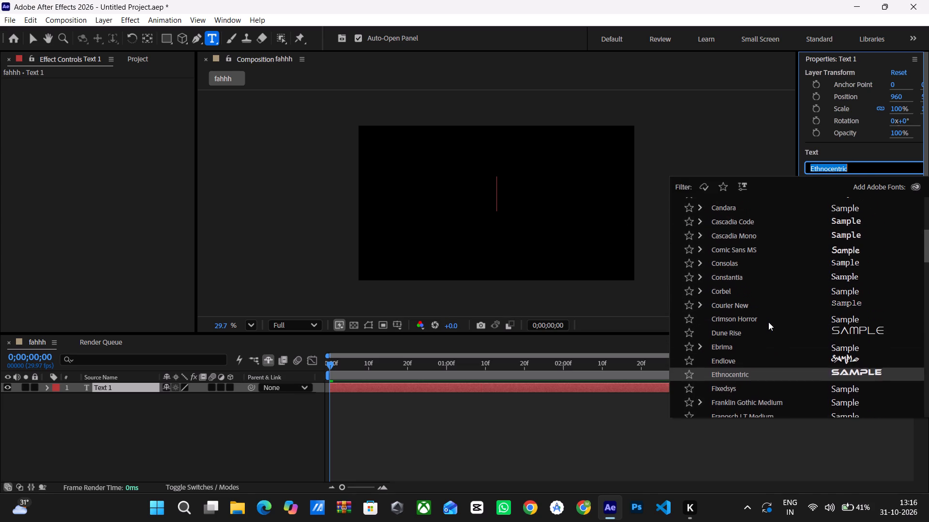
scroll(768, 322, "up", 8)
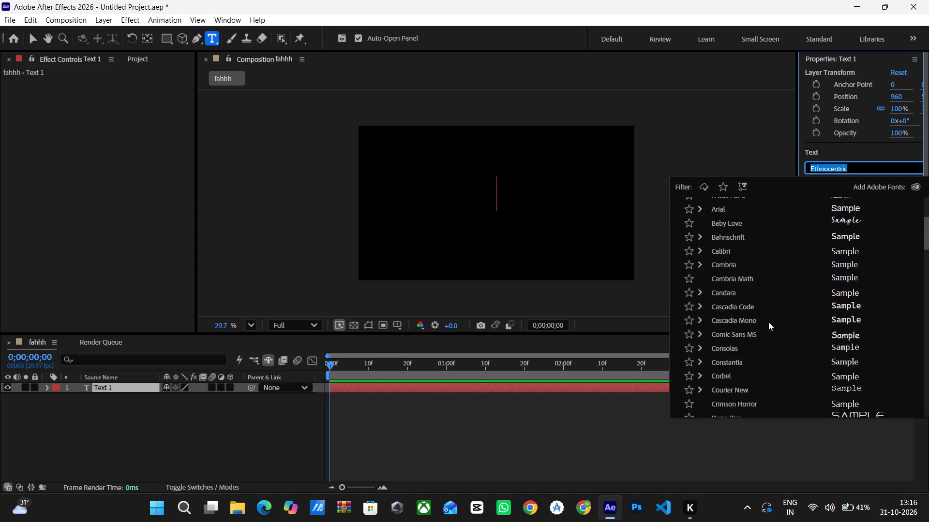
scroll(768, 322, "down", 15)
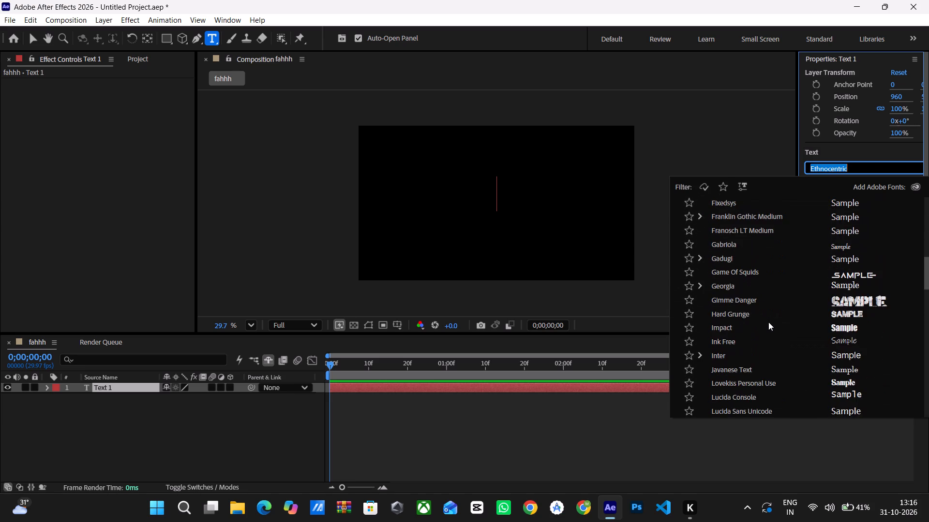
scroll(768, 322, "down", 4)
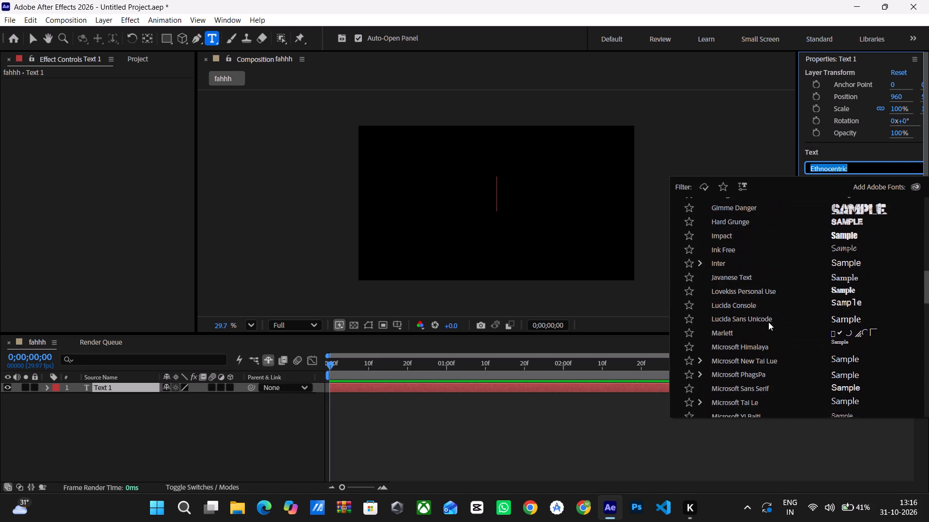
scroll(768, 322, "down", 6)
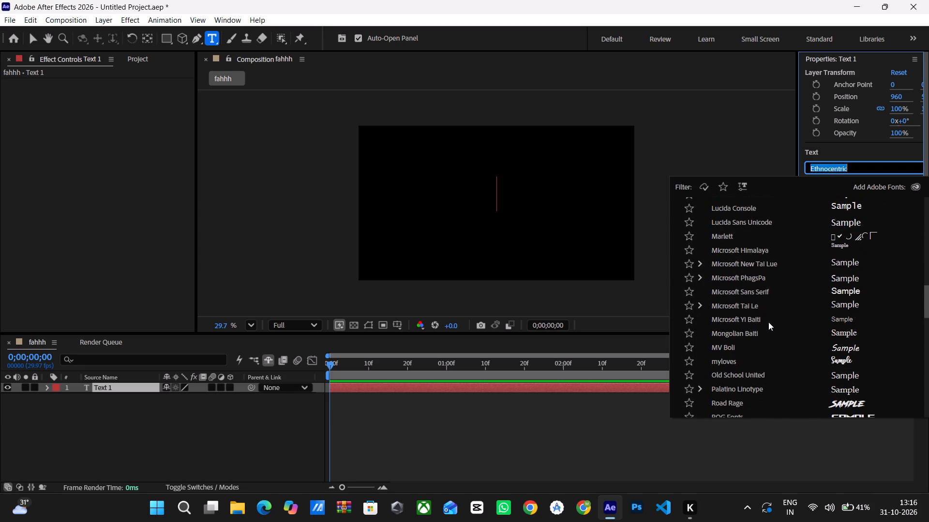
scroll(768, 322, "down", 1)
scroll(845, 350, "down", 1)
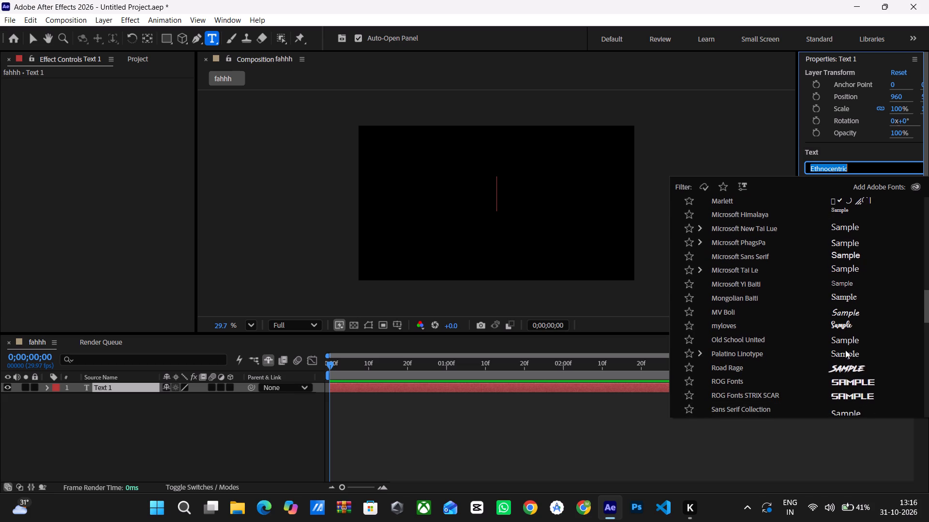
scroll(845, 350, "down", 5)
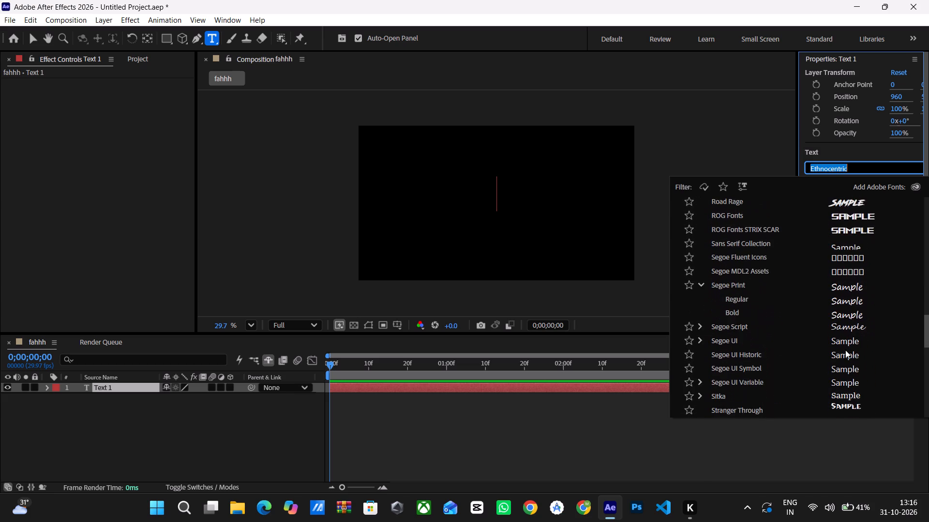
scroll(845, 350, "down", 6)
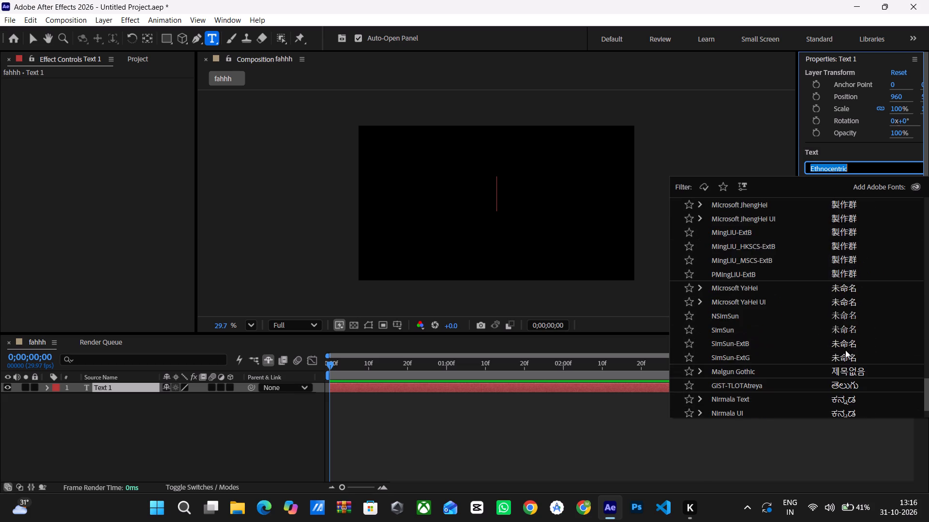
scroll(845, 350, "down", 3)
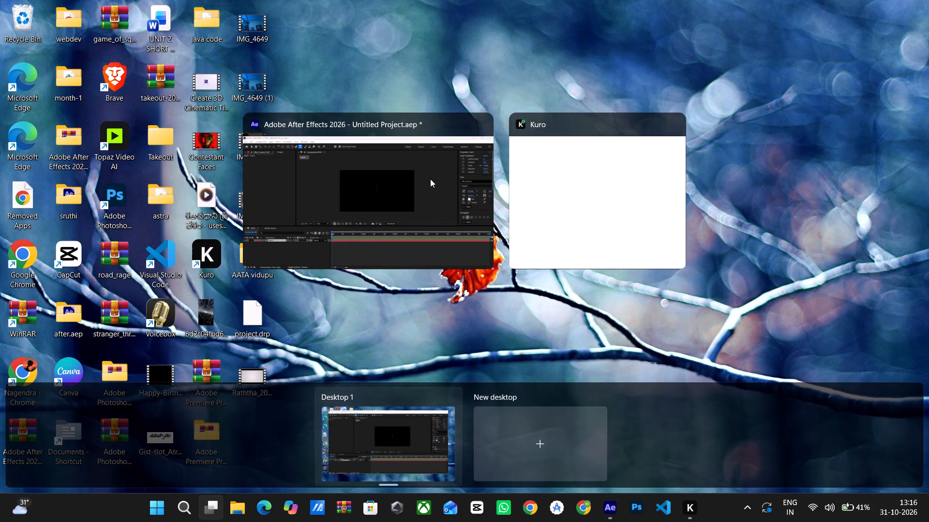
left_click(430, 179)
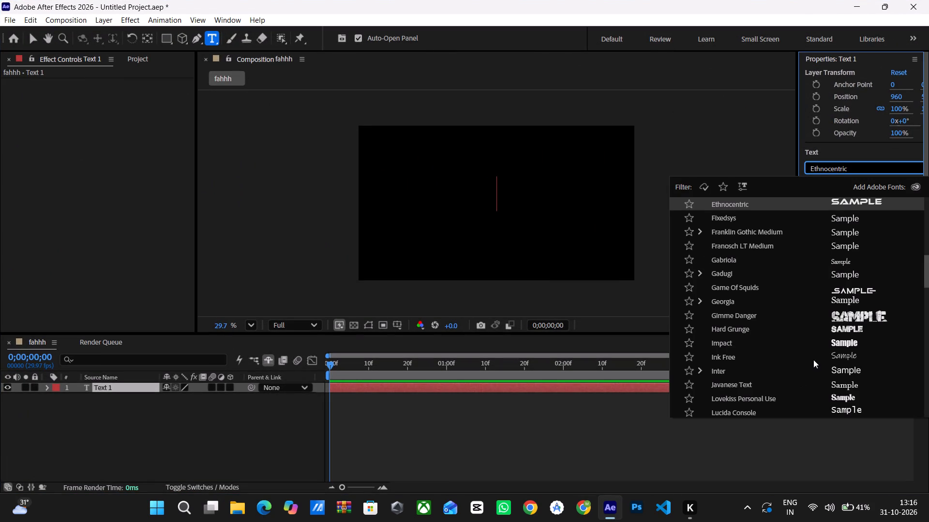
scroll(815, 349, "down", 3)
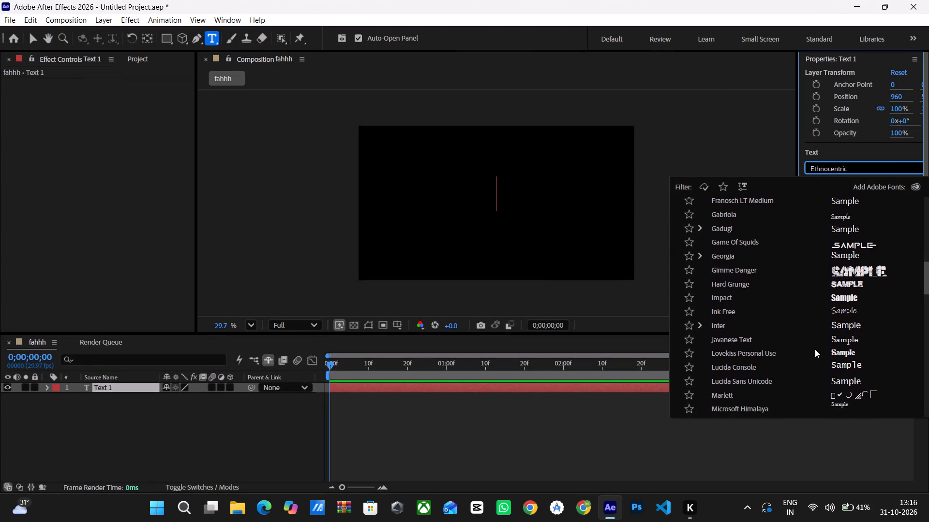
scroll(815, 349, "down", 1)
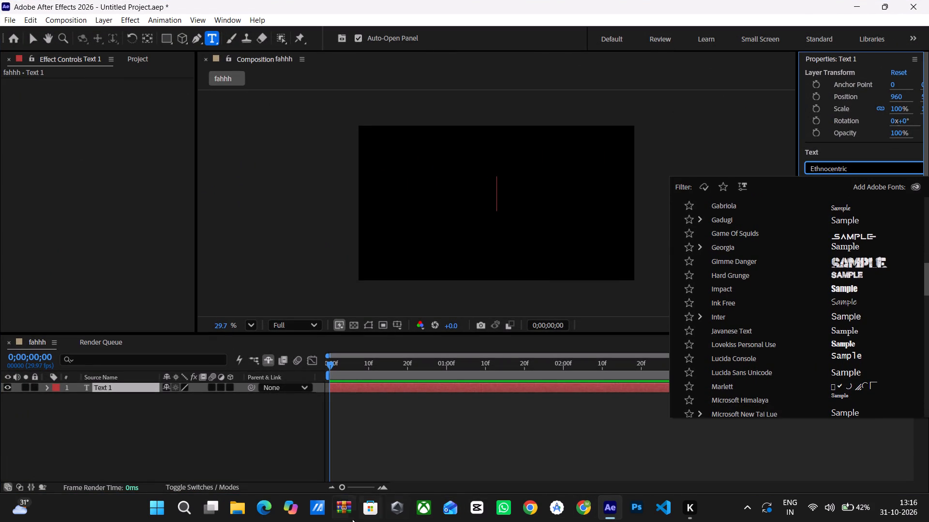
Switch to File Explorer, check the Downloads folder for the downloaded font archives, and close the window.
left_click(226, 507)
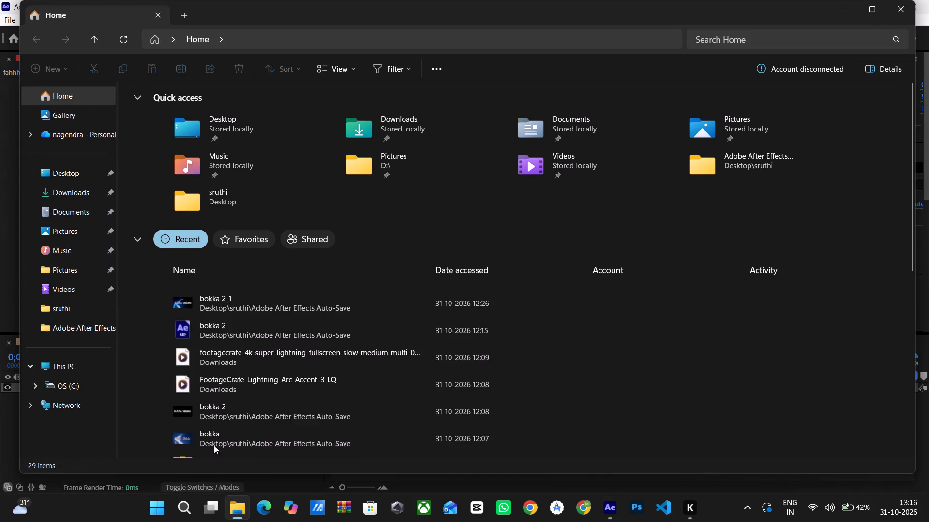
left_click(87, 190)
left_click(94, 210)
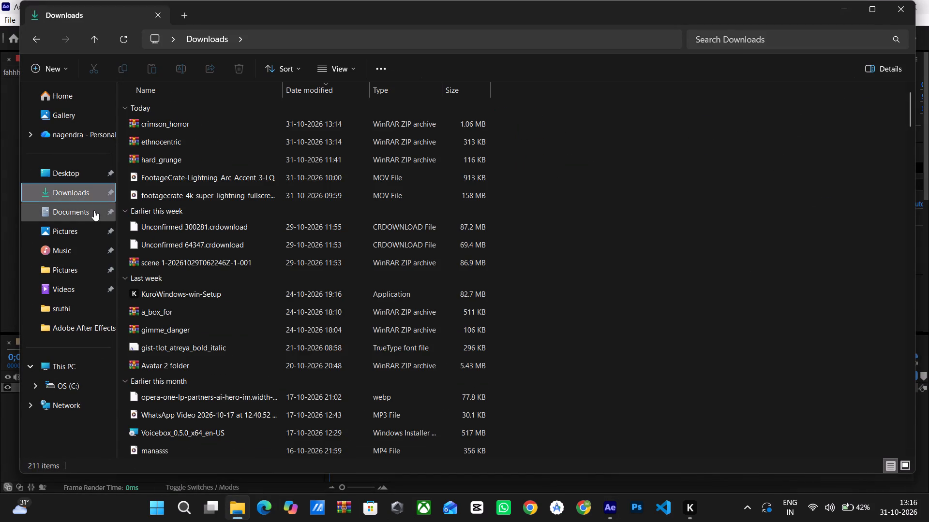
left_click(95, 196)
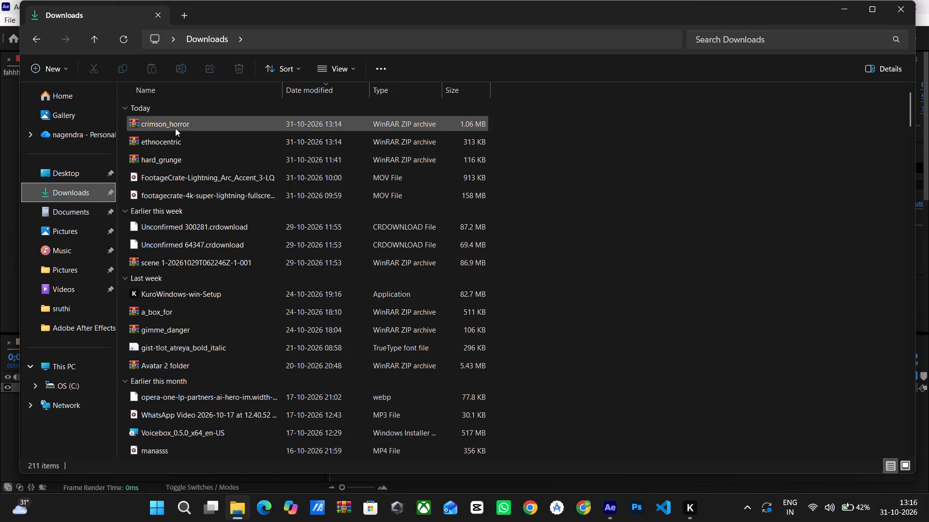
left_click(602, 517)
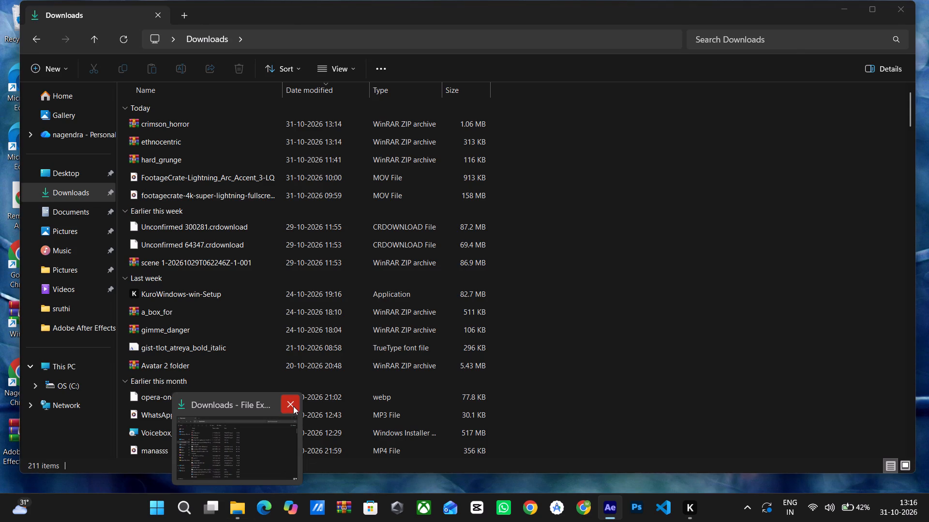
left_click(293, 406)
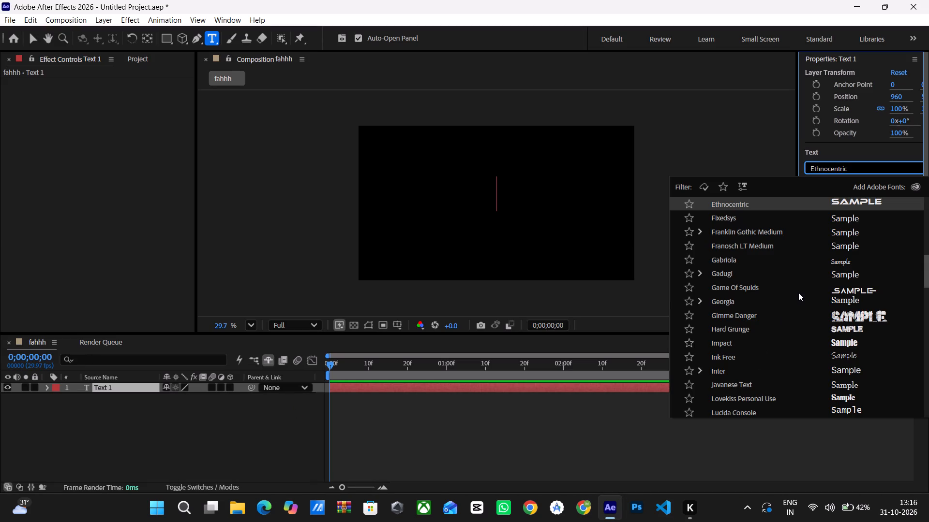
Set the text layer's font to Crimson Horror.
scroll(798, 292, "up", 5)
scroll(798, 292, "up", 20)
scroll(798, 292, "up", 20)
scroll(798, 292, "up", 20)
scroll(798, 292, "down", 2)
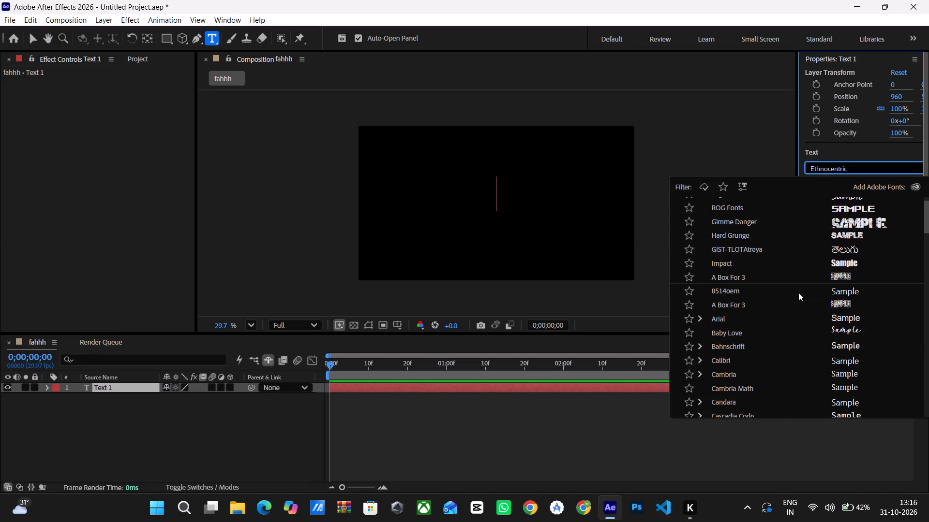
scroll(798, 292, "down", 4)
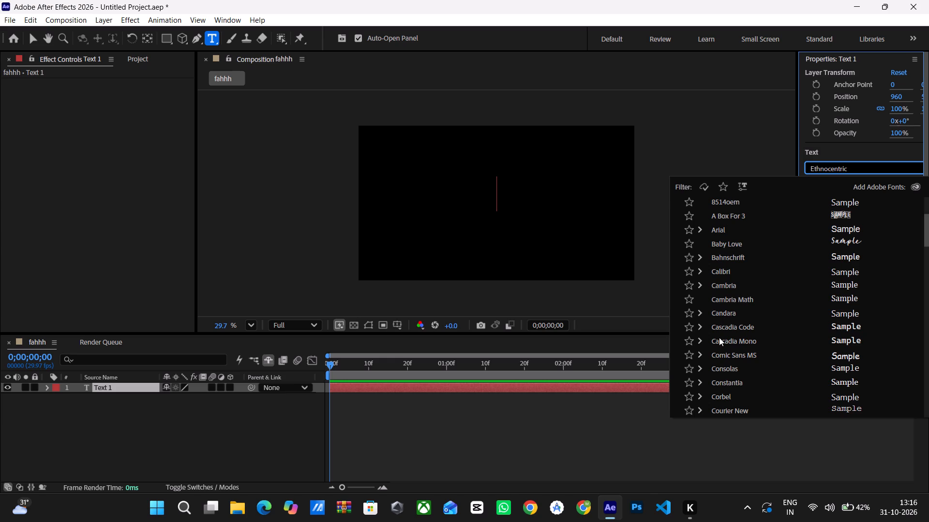
scroll(719, 337, "down", 4)
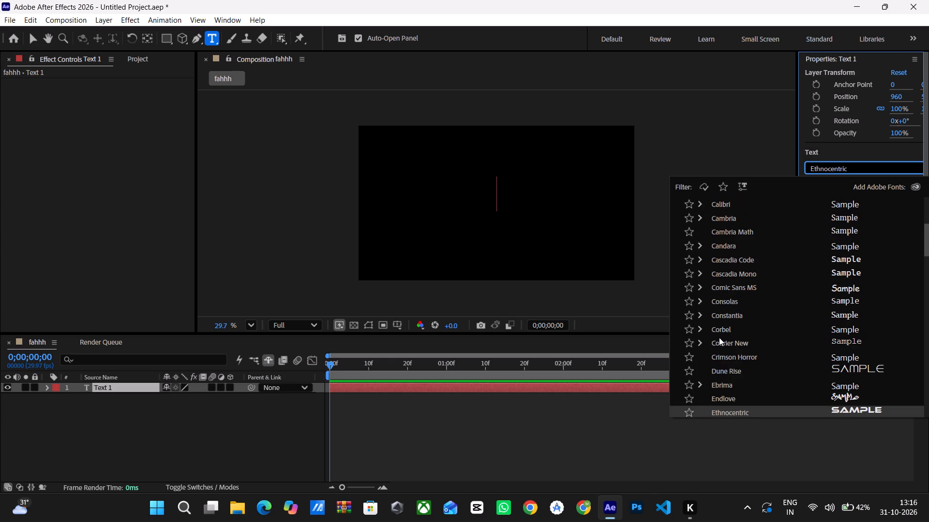
left_click(734, 357)
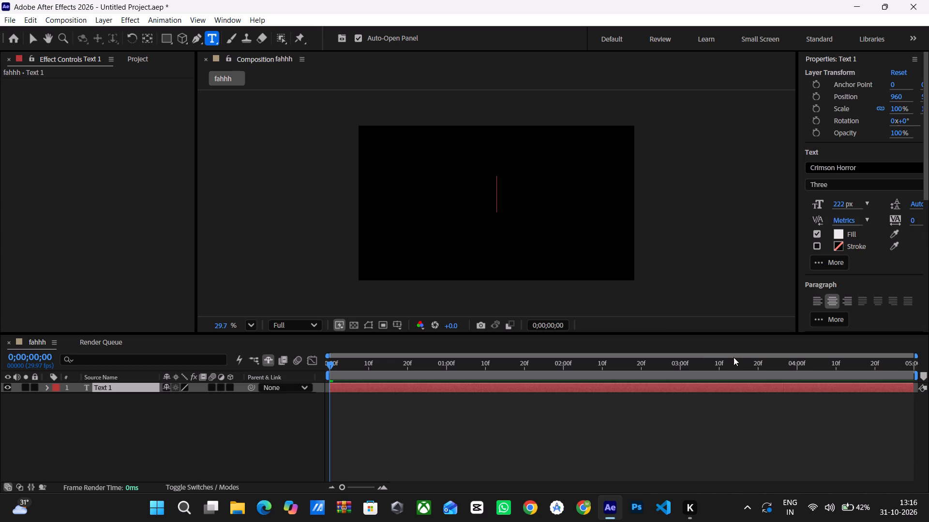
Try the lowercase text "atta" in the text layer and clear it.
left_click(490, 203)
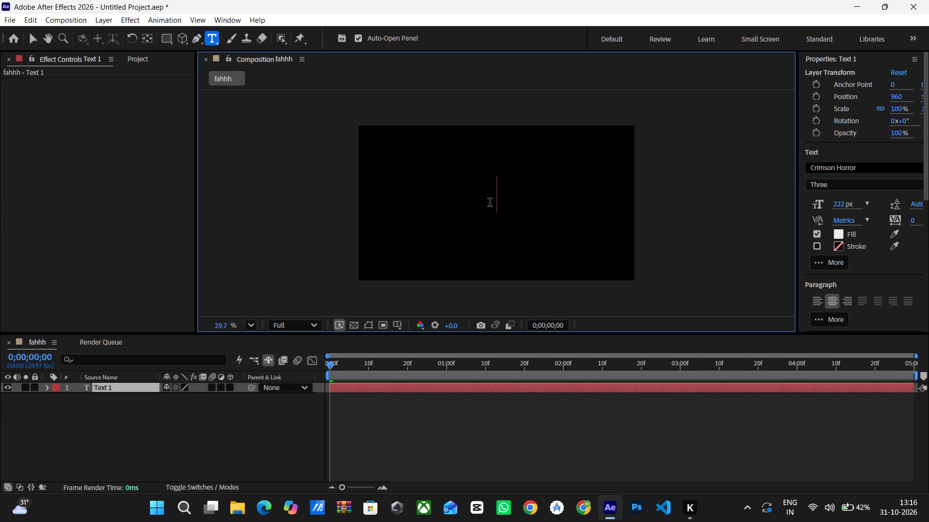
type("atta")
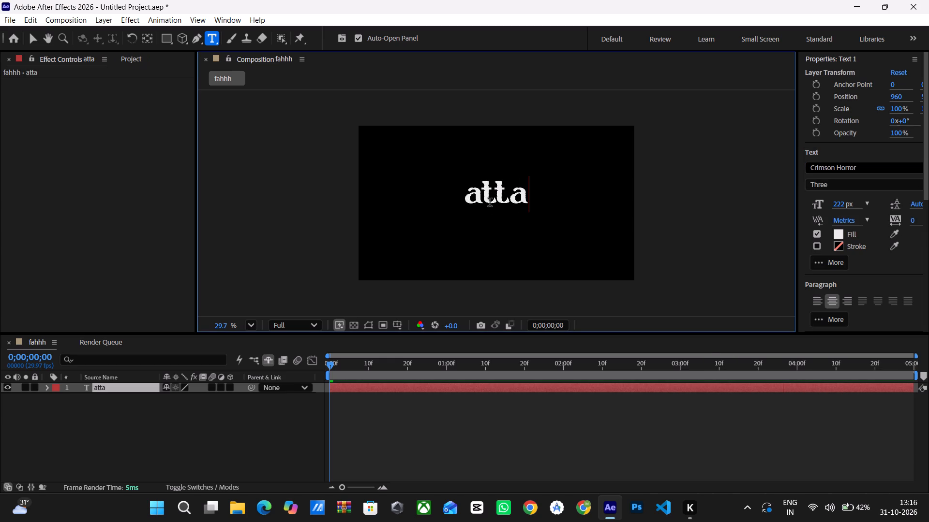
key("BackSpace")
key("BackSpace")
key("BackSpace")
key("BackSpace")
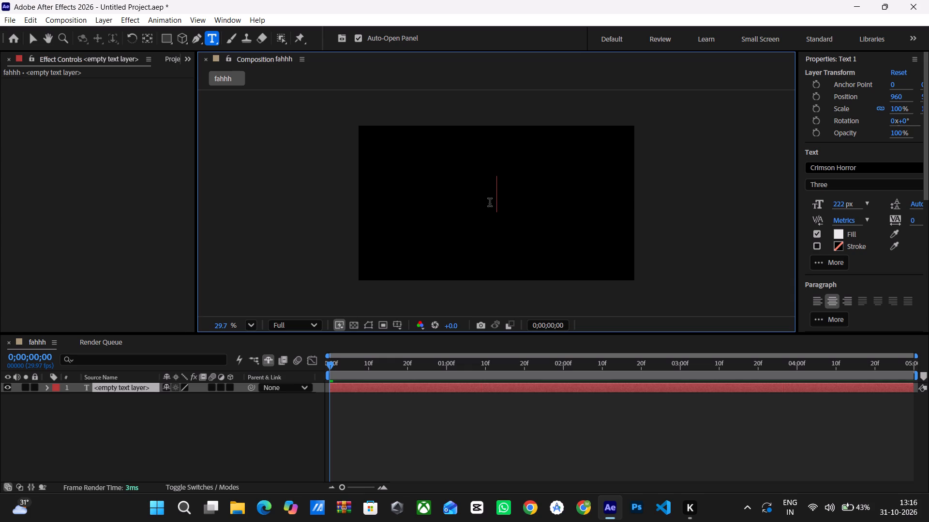
Enter the uppercase title "AATA VIDUPU" in the empty text layer.
type("AA")
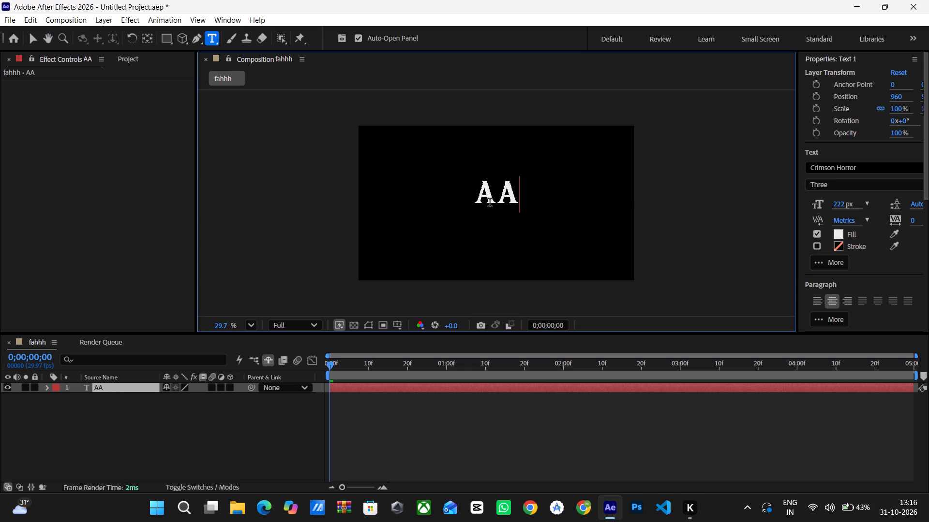
type("TA")
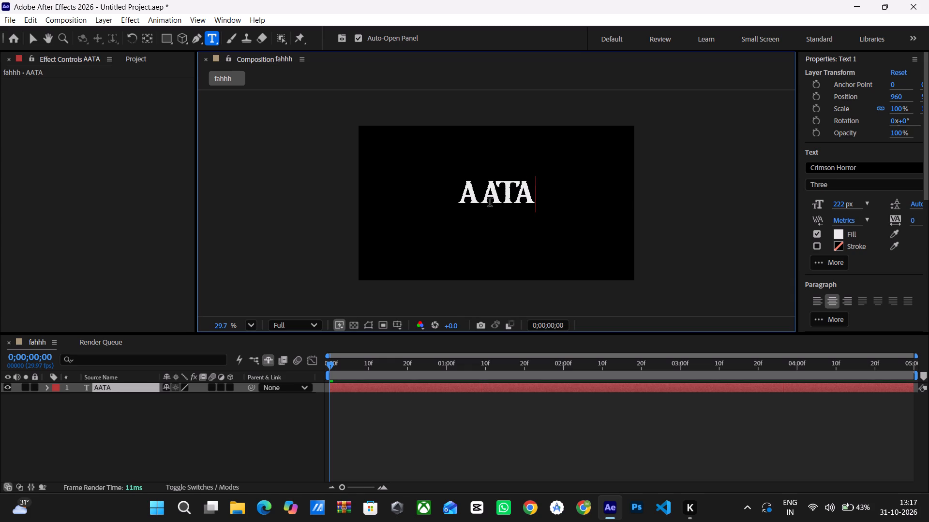
key("space")
type("VIDUPI")
key("BackSpace")
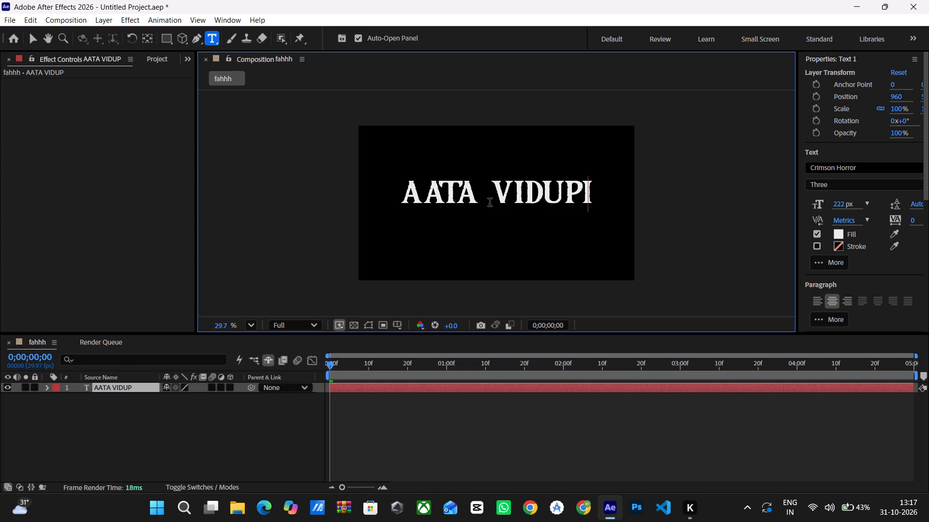
key("u")
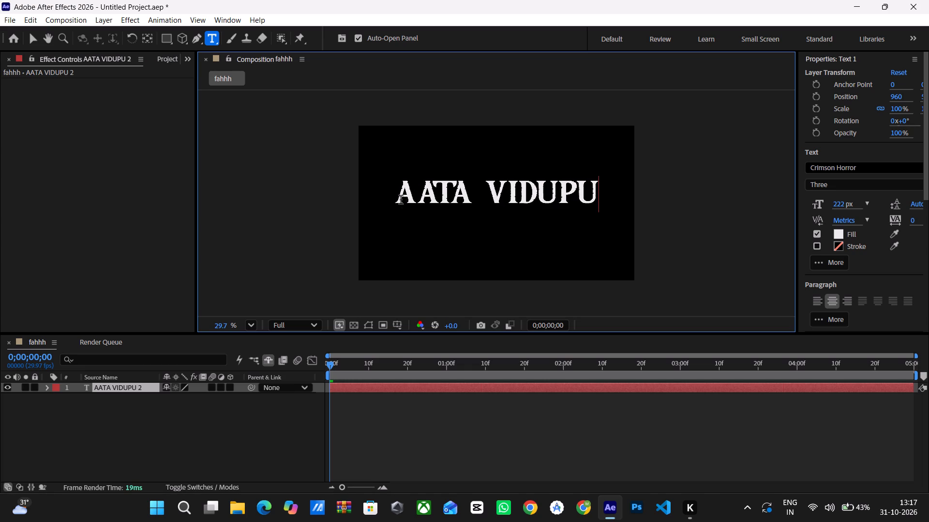
Increase the tracking of the word "AATA" to 47, leaving the second word as it is.
left_click_drag(399, 199, 619, 190)
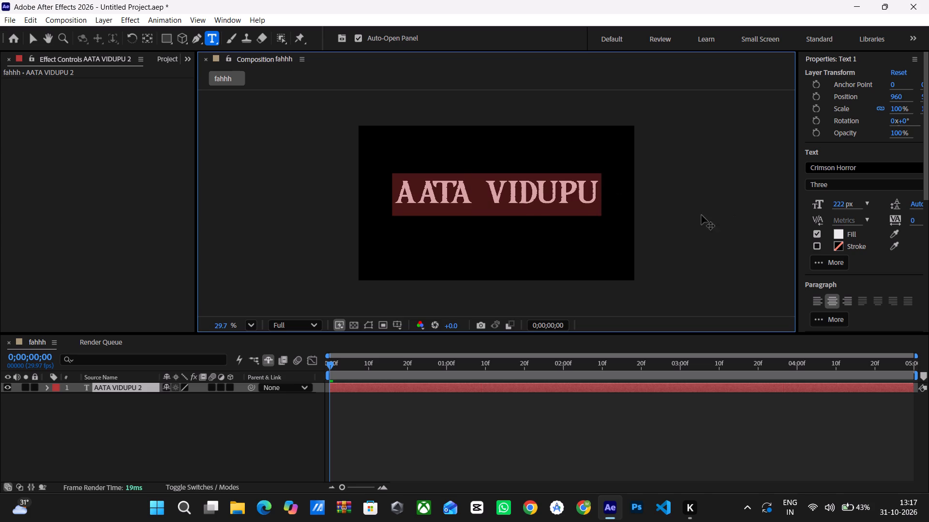
left_click(476, 201)
left_click(467, 200)
left_click_drag(467, 200, 433, 193)
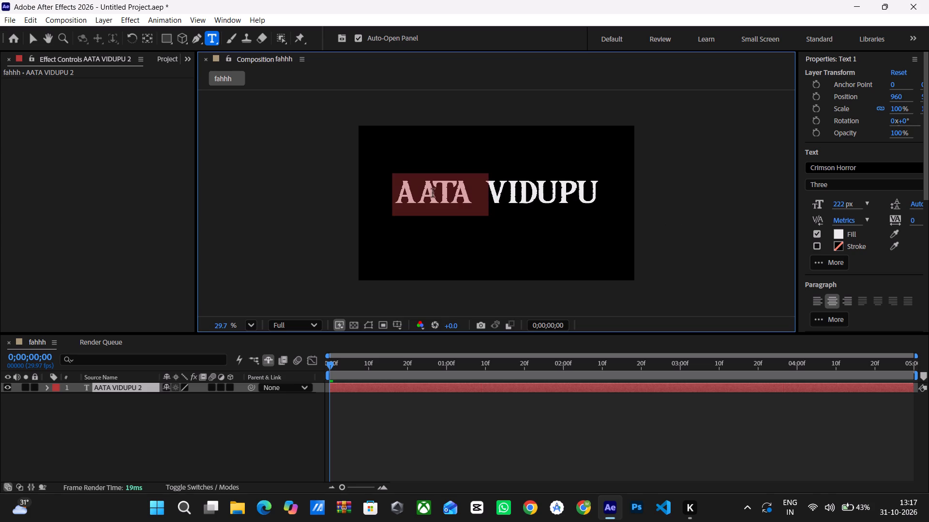
left_click_drag(433, 193, 431, 192)
left_click_drag(912, 221, 928, 221)
left_click_drag(912, 220, 914, 222)
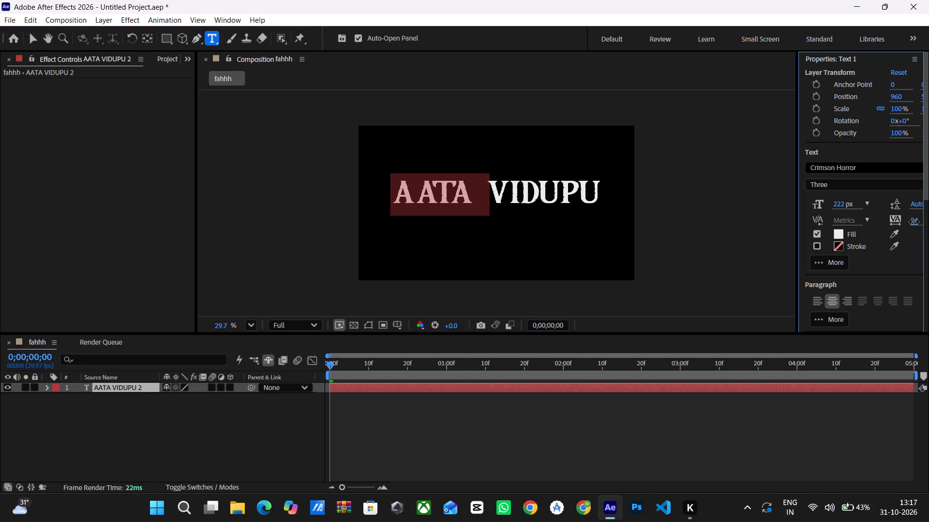
left_click_drag(914, 222, 928, 226)
left_click(928, 226)
left_click_drag(909, 219, 928, 221)
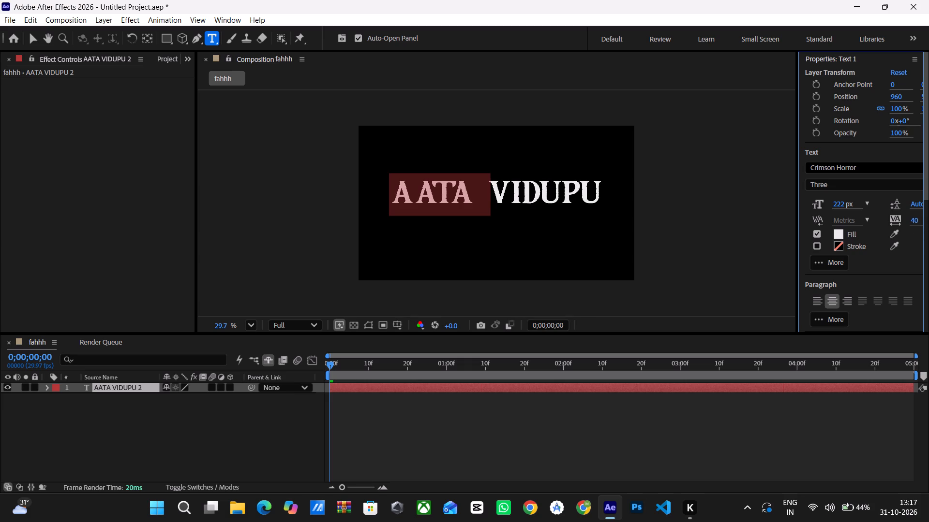
left_click_drag(928, 221, 928, 222)
left_click_drag(917, 221, 928, 226)
left_click_drag(928, 226, 928, 226)
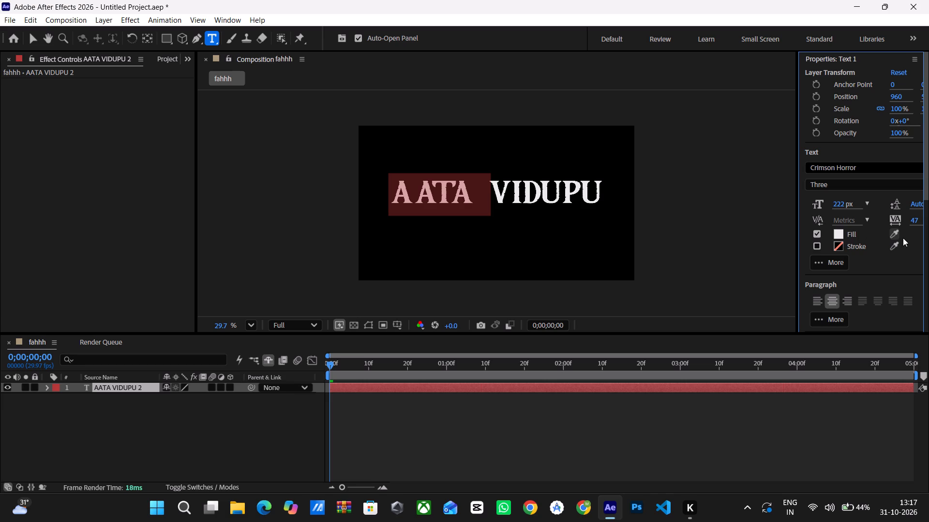
left_click(545, 220)
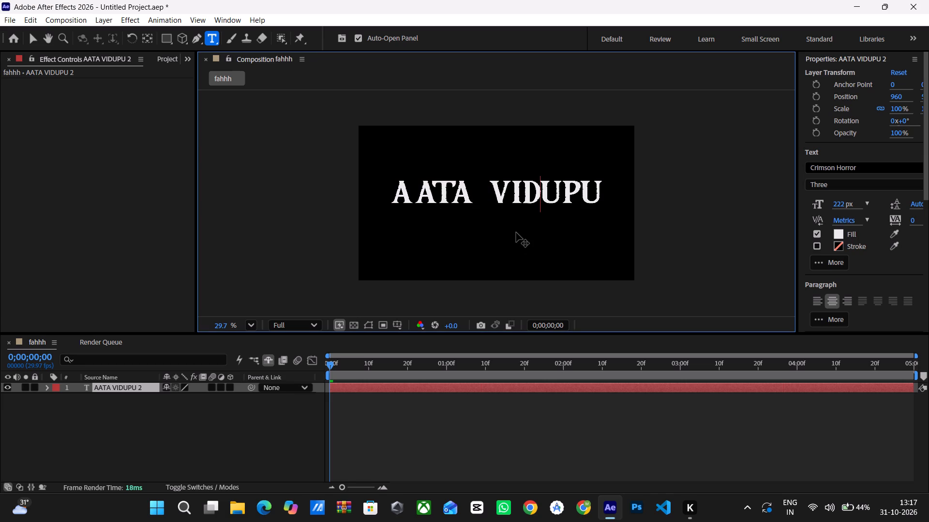
double_click(672, 263)
left_click(672, 263)
Increase the tracking of the word "VIDUPU" to 48.
left_click_drag(498, 194, 528, 194)
left_click_drag(528, 194, 663, 203)
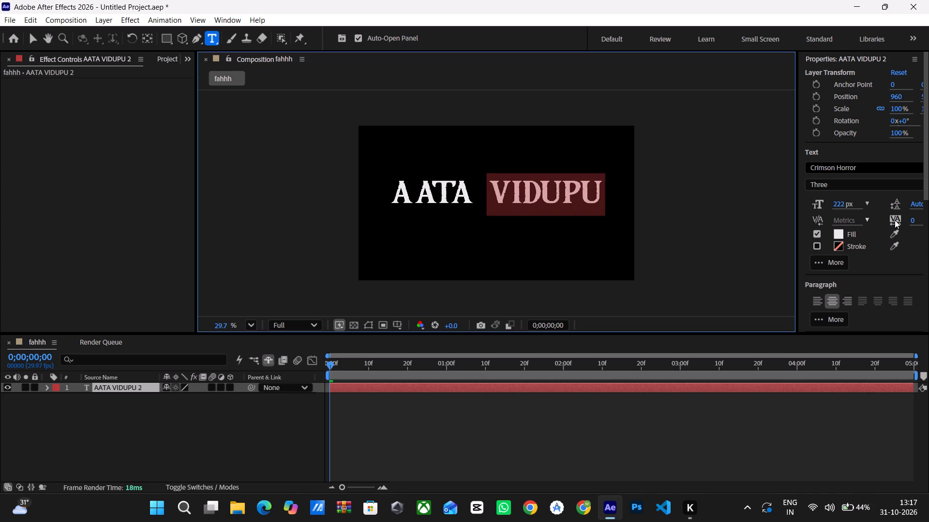
left_click_drag(895, 219, 912, 219)
left_click_drag(912, 220, 928, 222)
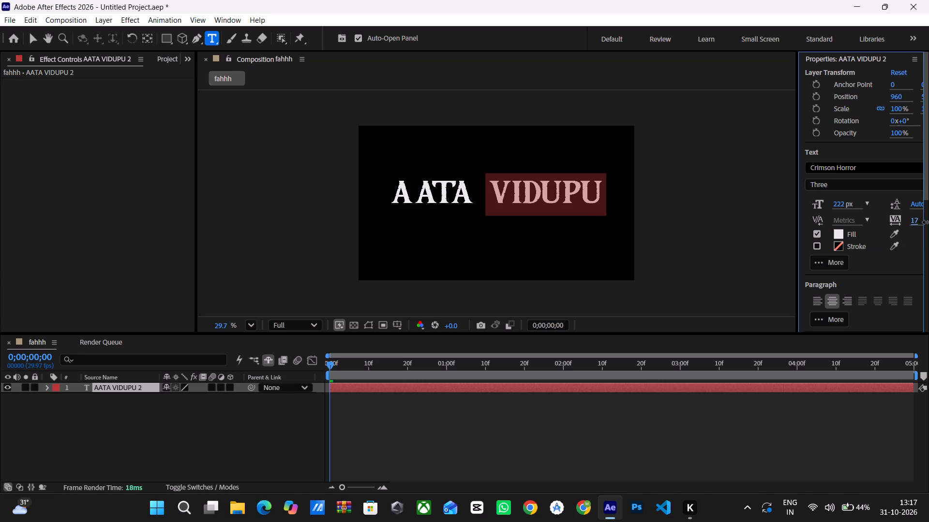
left_click_drag(928, 222, 928, 225)
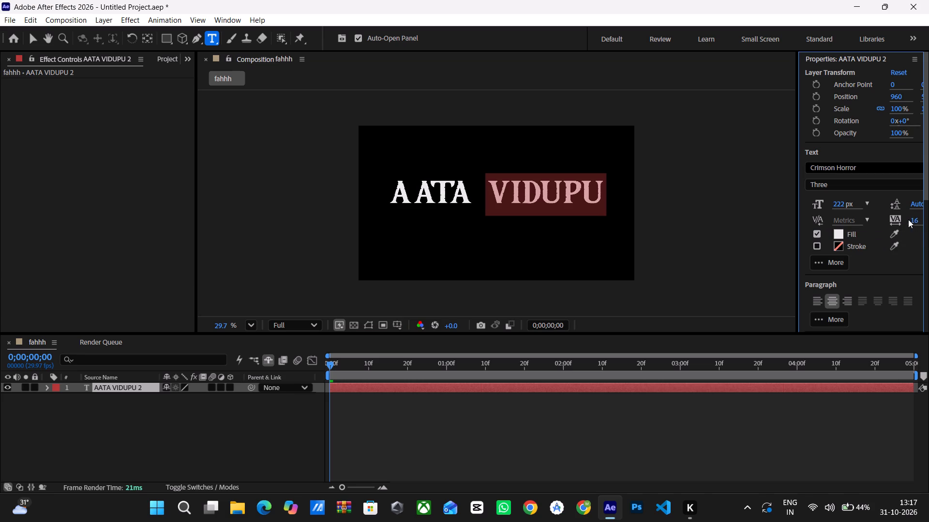
left_click_drag(909, 219, 928, 223)
left_click_drag(912, 220, 928, 215)
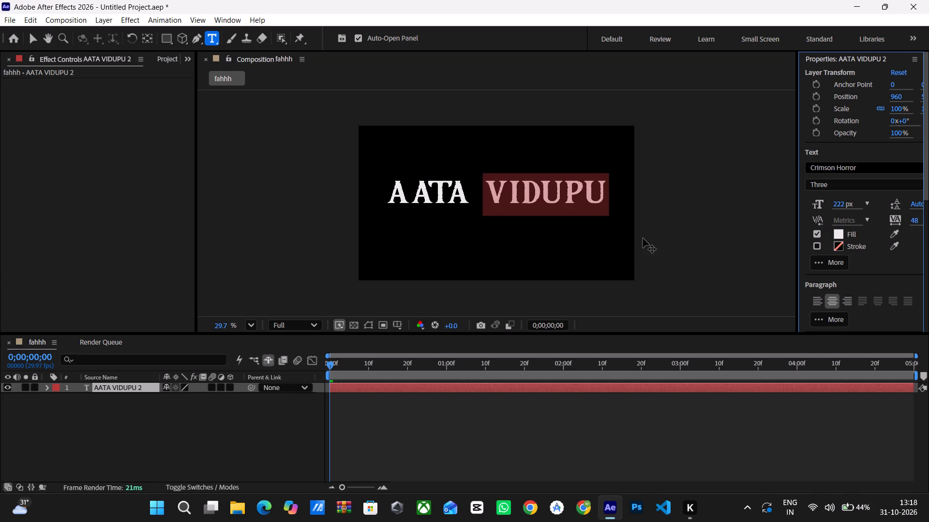
Enlarge the first two letters "AA" of the title to a font size of 245 px.
left_click(430, 193)
left_click_drag(430, 193, 390, 190)
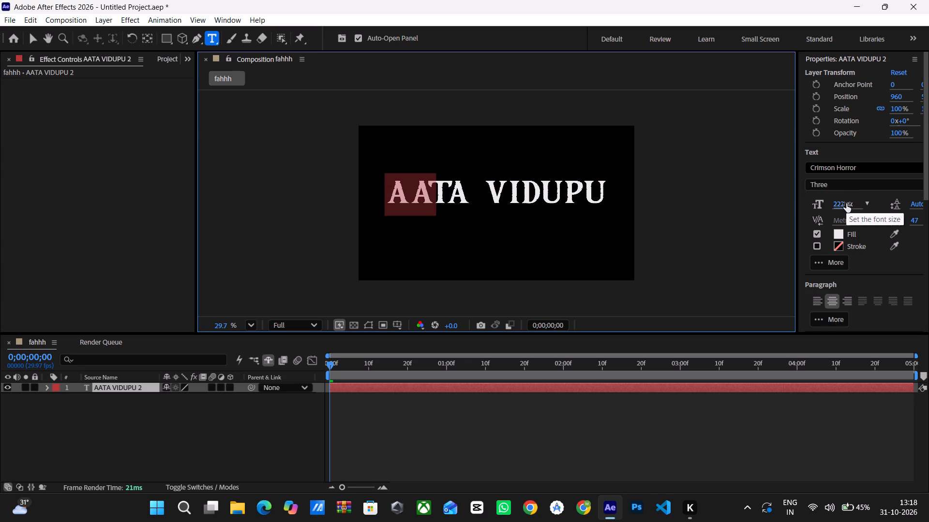
left_click_drag(846, 203, 886, 212)
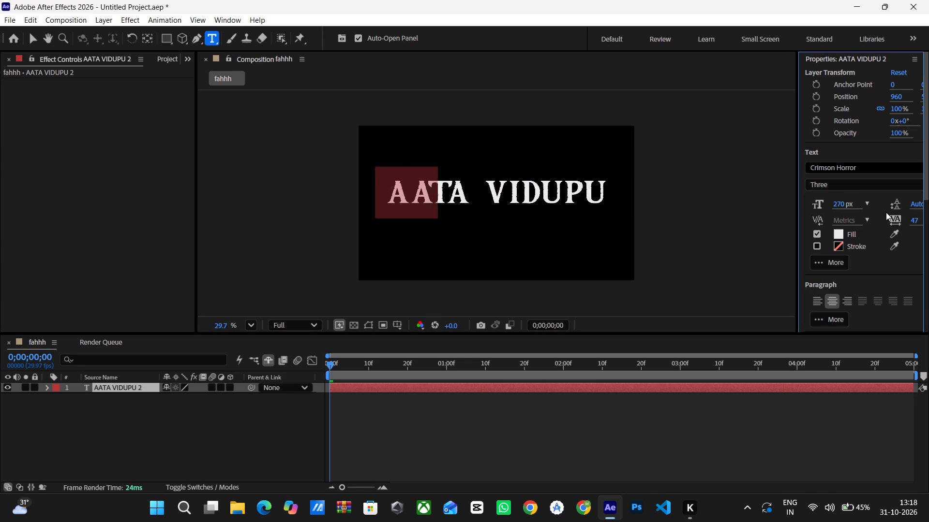
left_click_drag(886, 212, 837, 203)
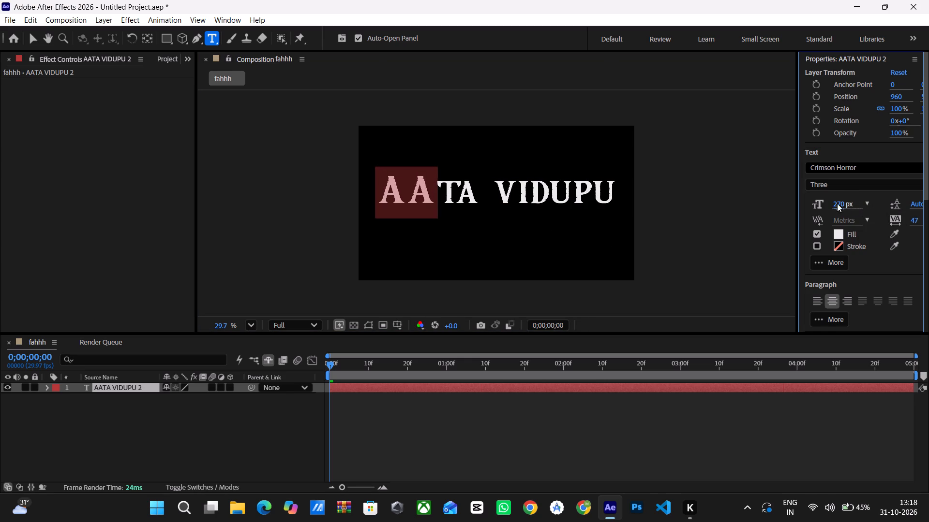
left_click_drag(837, 203, 831, 203)
left_click_drag(837, 203, 829, 203)
left_click_drag(829, 203, 828, 203)
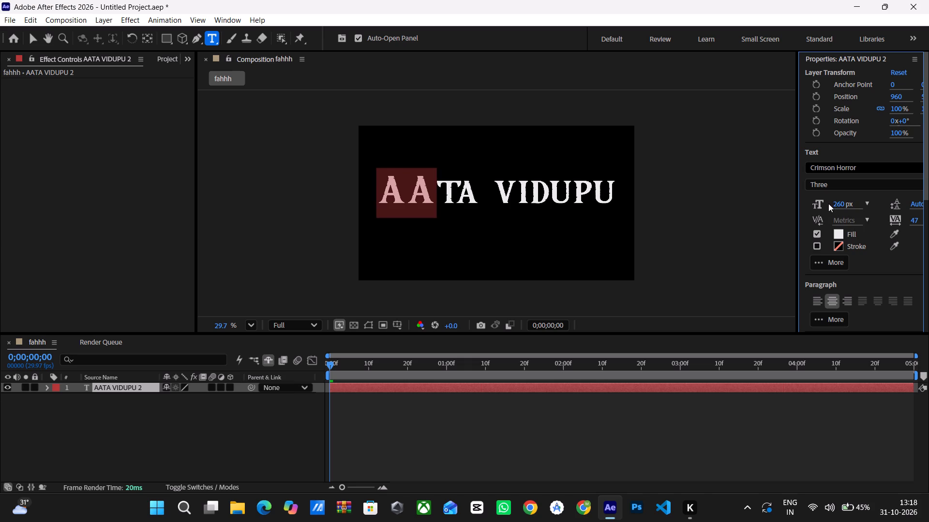
left_click_drag(838, 203, 828, 205)
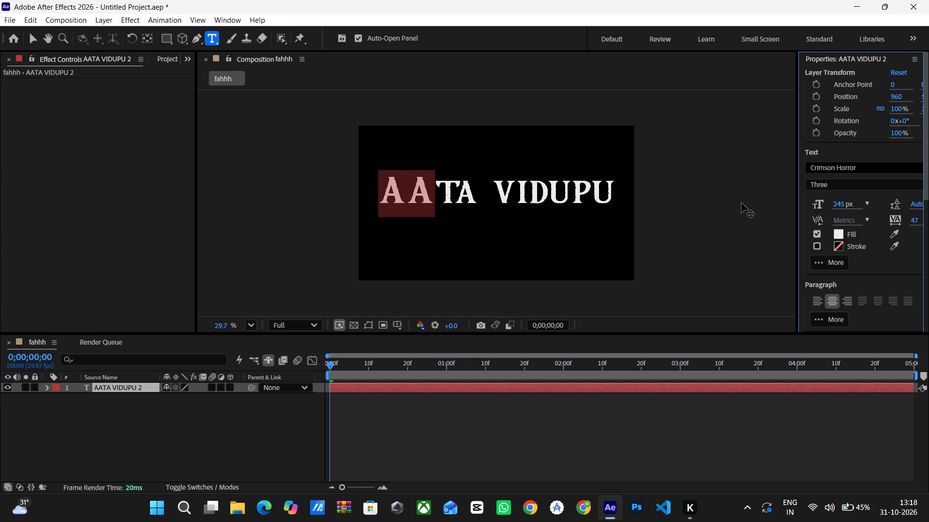
Set the leading of the first three letters "AAT" to 18 px.
left_click(454, 202)
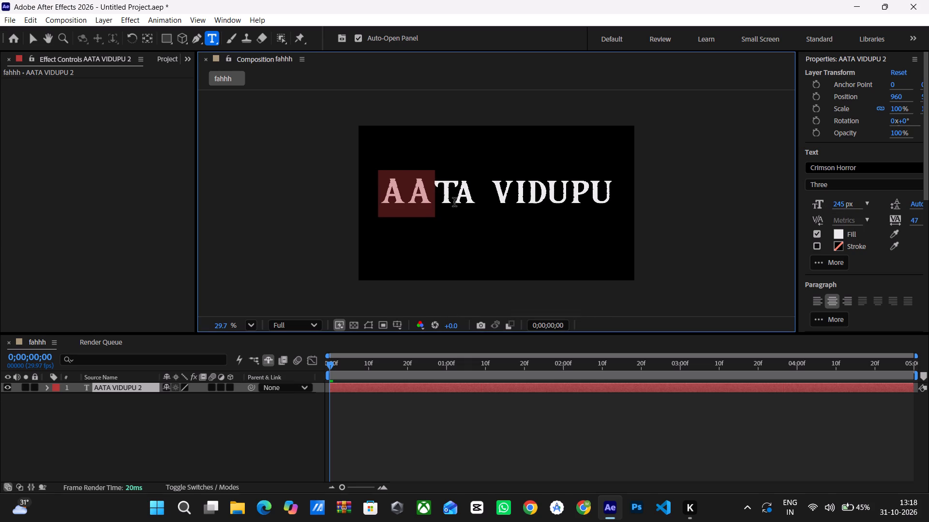
left_click_drag(454, 202, 393, 198)
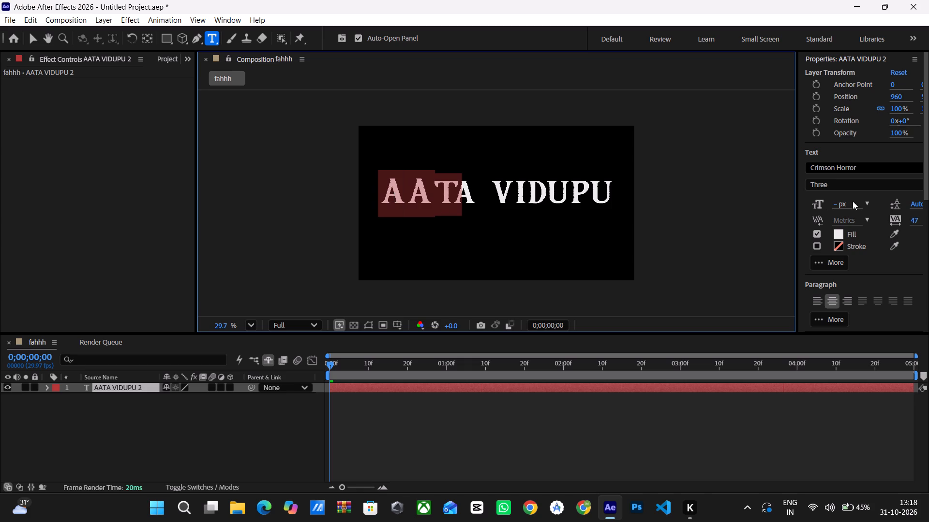
left_click_drag(917, 208, 920, 208)
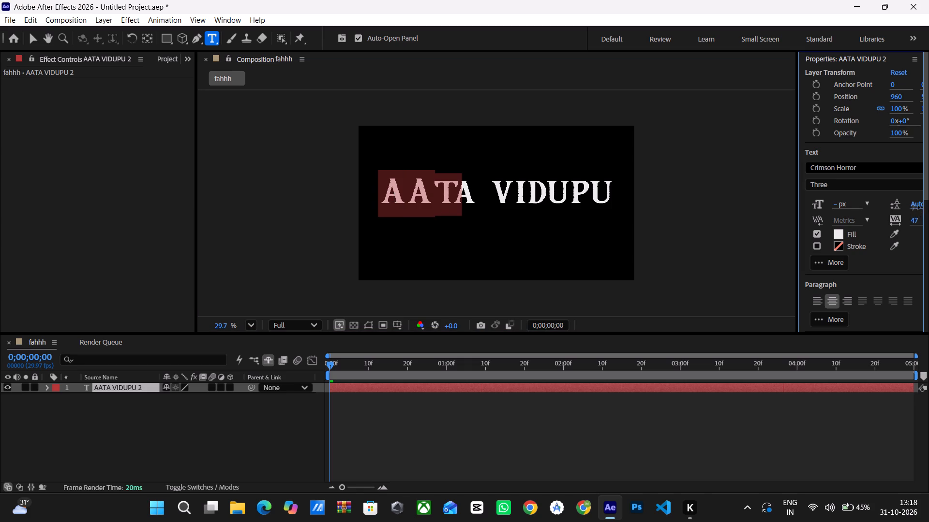
left_click_drag(920, 208, 897, 207)
left_click_drag(914, 204, 915, 204)
left_click_drag(915, 204, 928, 205)
Reduce the tracking of the selected letters "AAT" to 0.
left_click_drag(913, 219, 908, 219)
left_click_drag(908, 219, 905, 220)
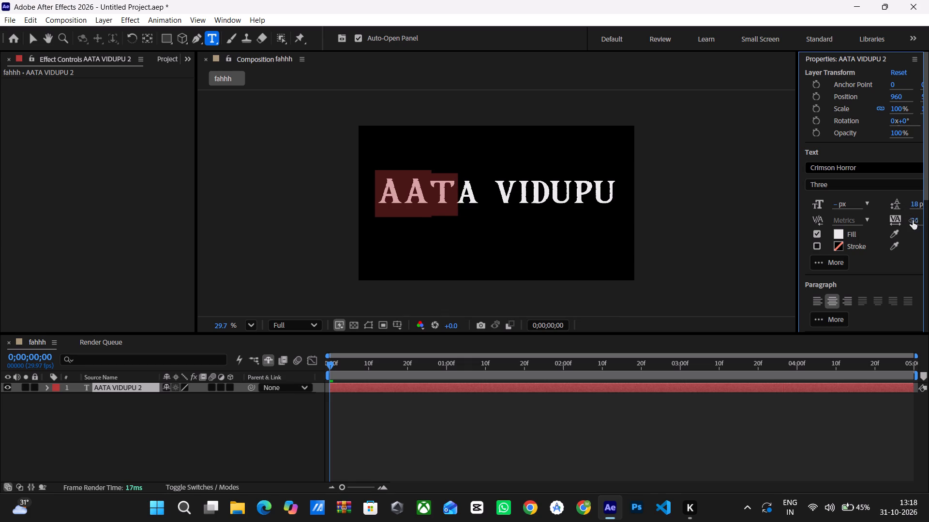
left_click_drag(913, 220, 891, 221)
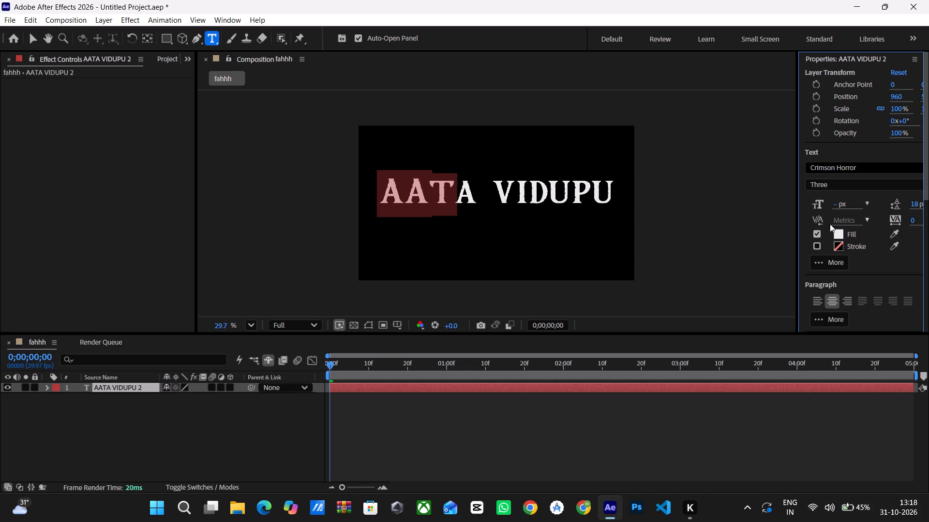
Select the whole title "AATA VIDUPU" and reduce its tracking to -22.
left_click(737, 252)
left_click(642, 266)
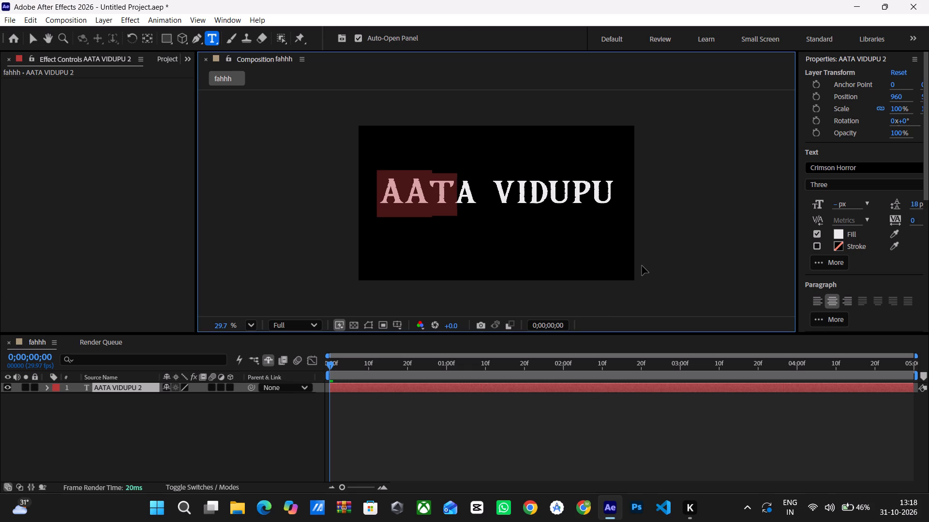
left_click(195, 445)
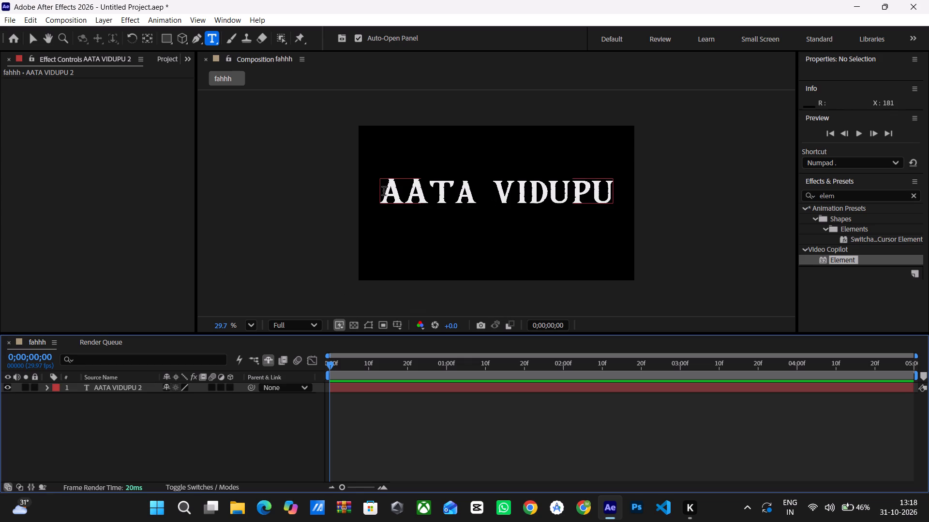
left_click_drag(384, 191, 652, 196)
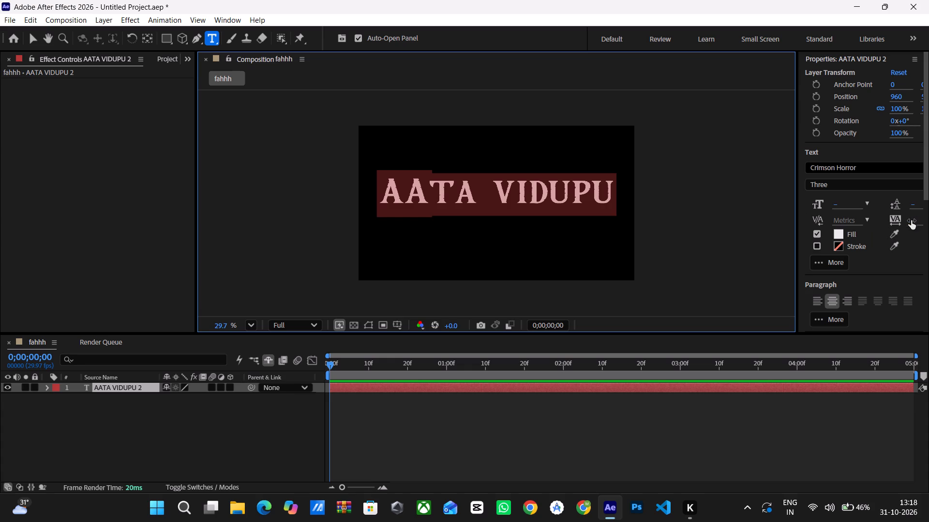
left_click_drag(911, 220, 865, 221)
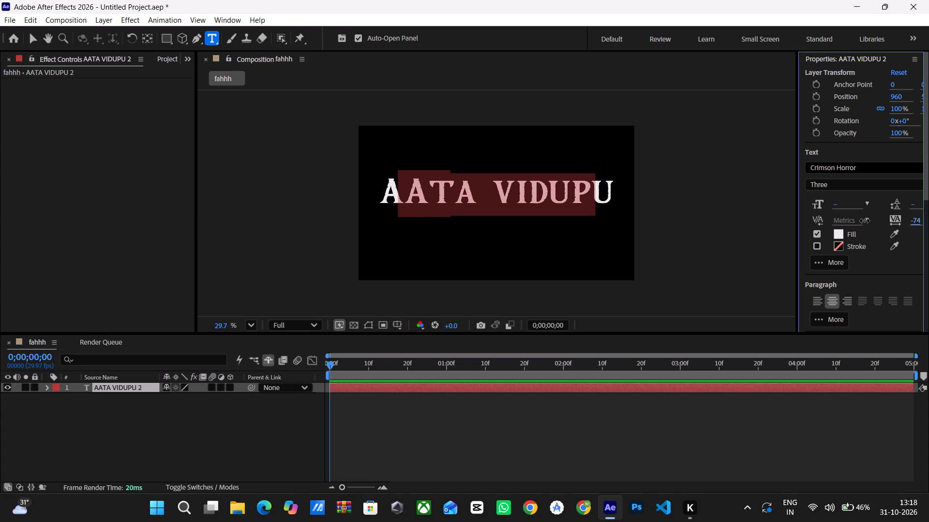
left_click_drag(865, 221, 866, 221)
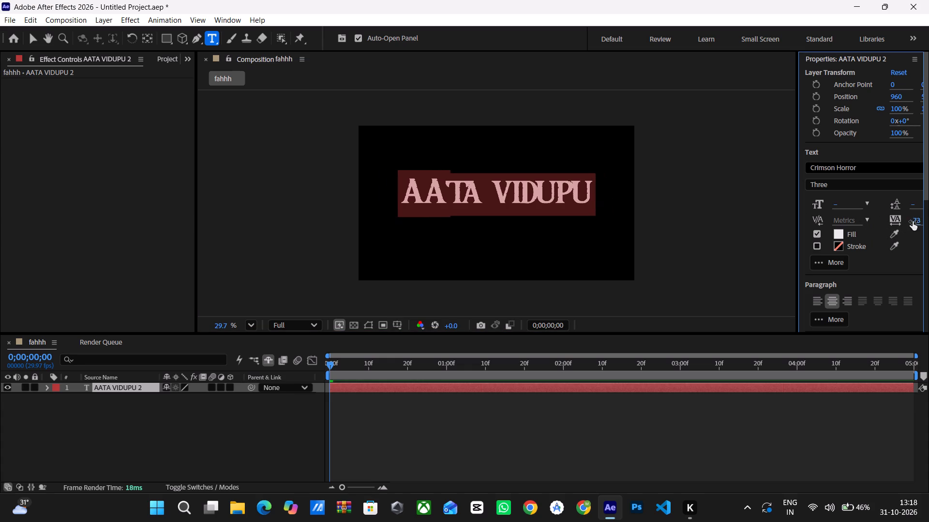
left_click_drag(913, 221, 928, 223)
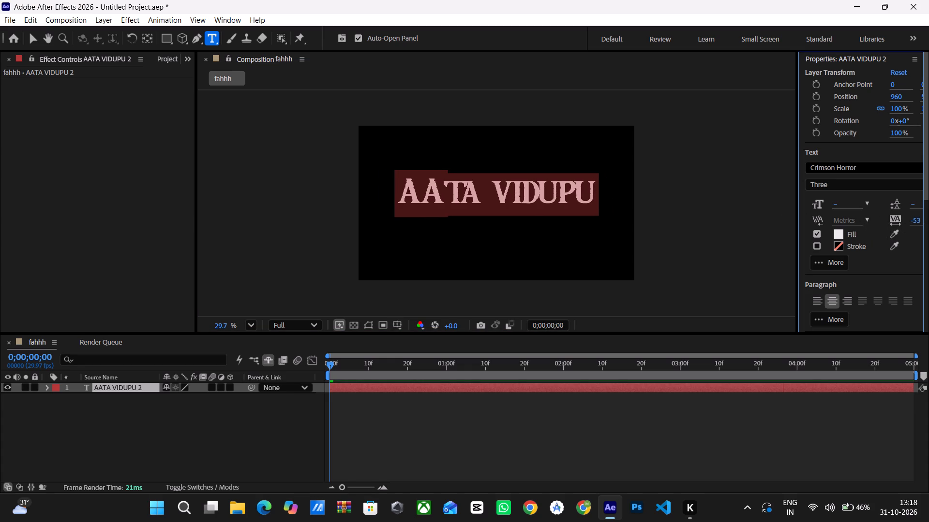
left_click_drag(915, 220, 928, 222)
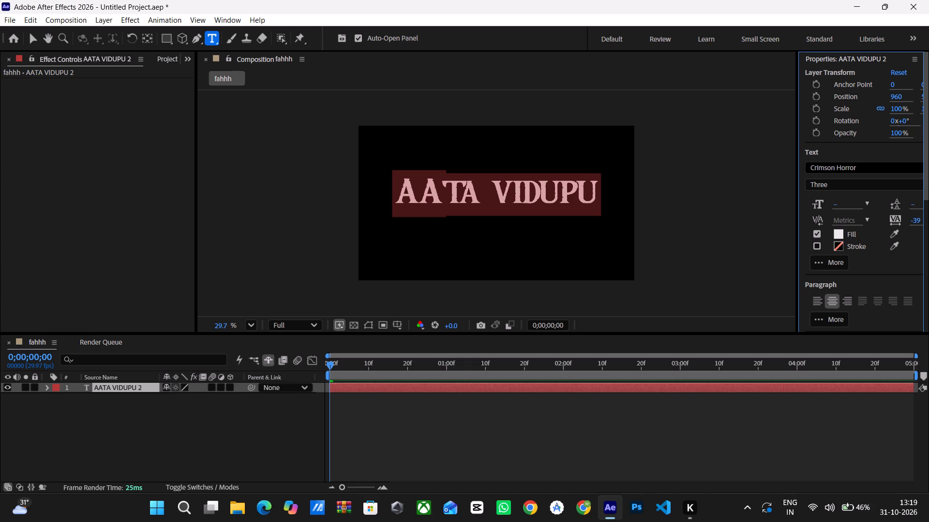
left_click_drag(914, 218, 928, 219)
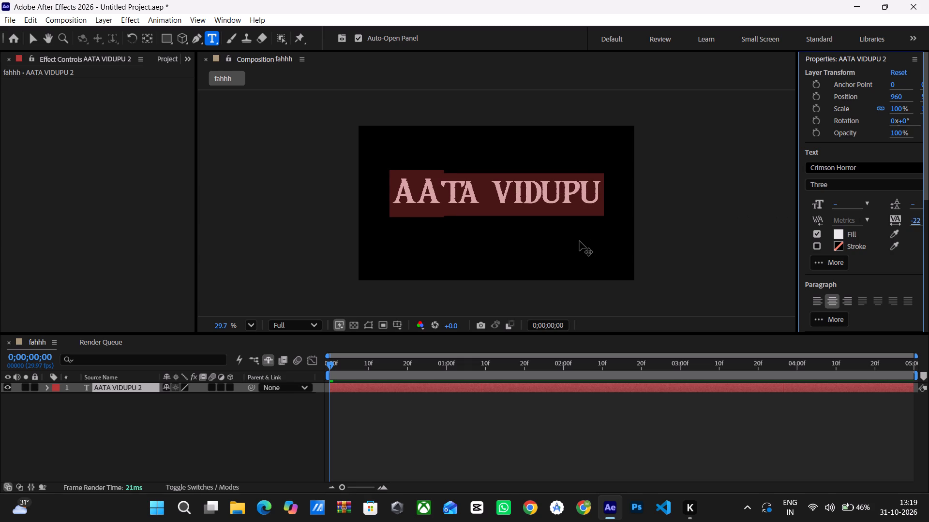
Move the title down to about the vertical middle of the frame, with an X position of about 943, and deselect it.
left_click_drag(580, 241, 577, 253)
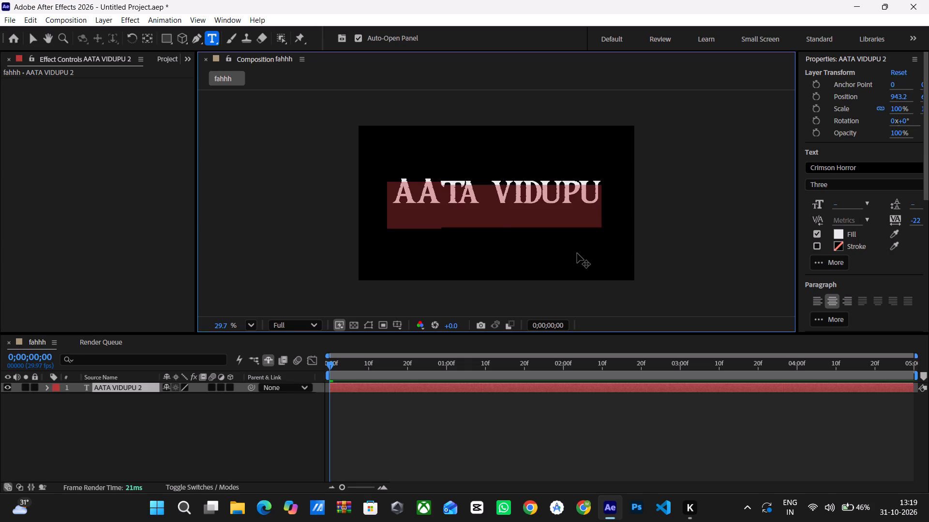
left_click(656, 262)
left_click(656, 262)
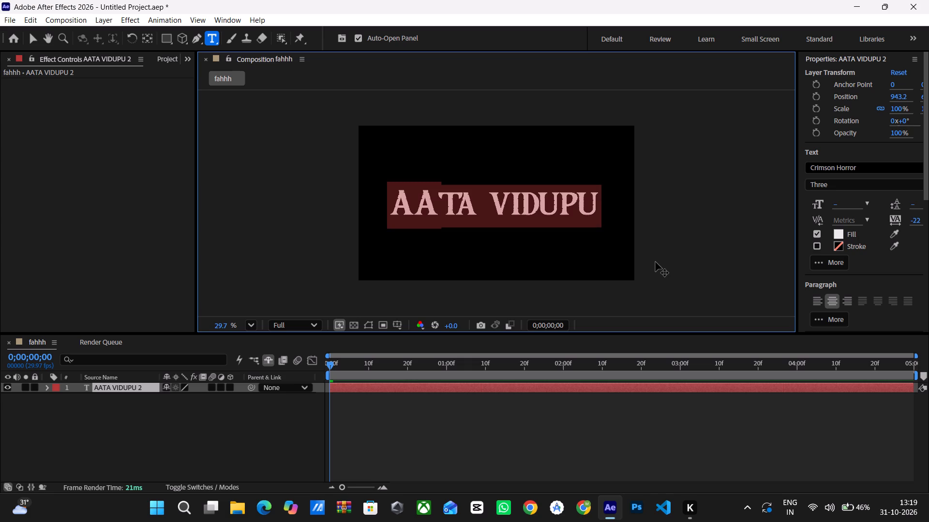
left_click(200, 449)
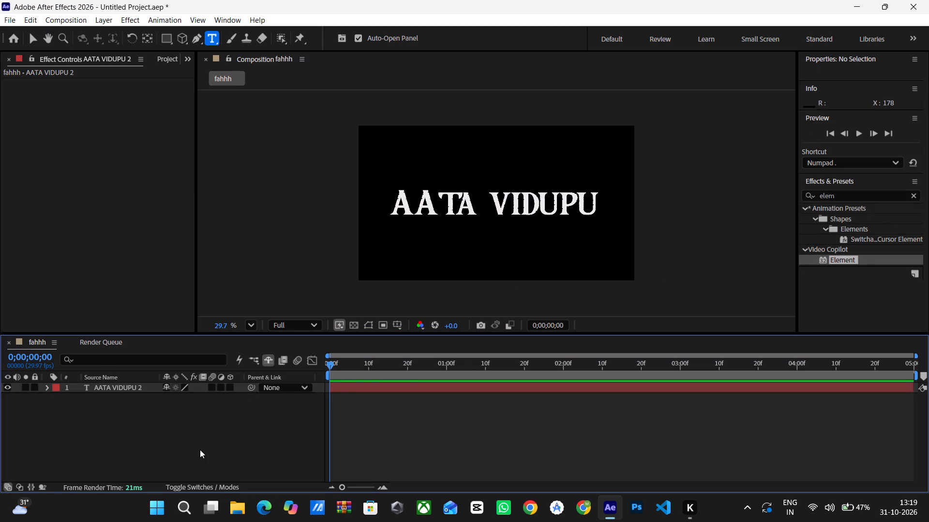
Set the tracking of only the word "AATA" to 5, then deselect the title.
left_click(447, 209)
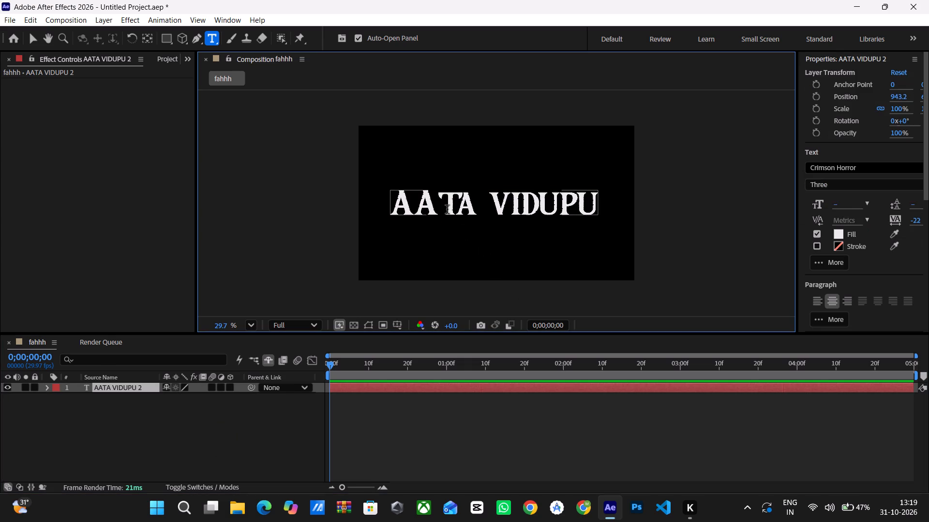
left_click_drag(470, 209, 371, 203)
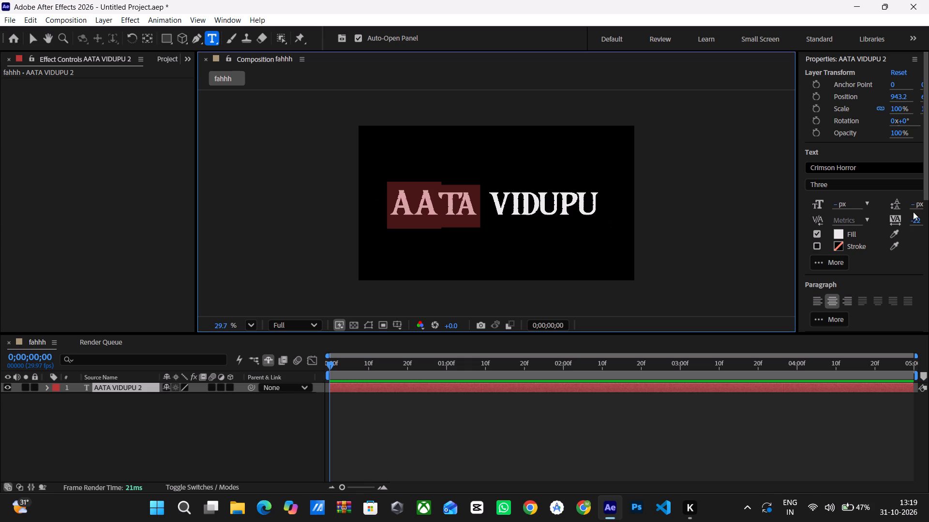
left_click_drag(912, 220, 926, 225)
left_click_drag(917, 221, 928, 222)
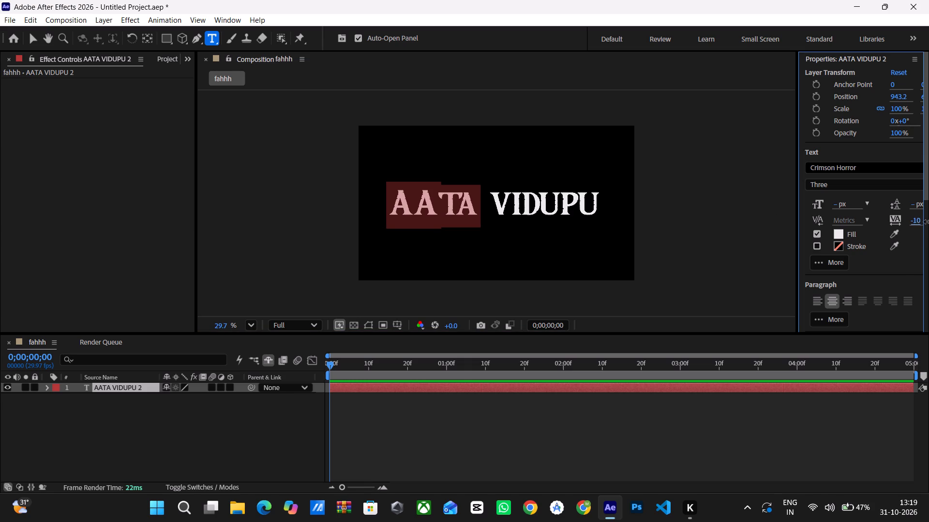
left_click_drag(928, 222, 928, 223)
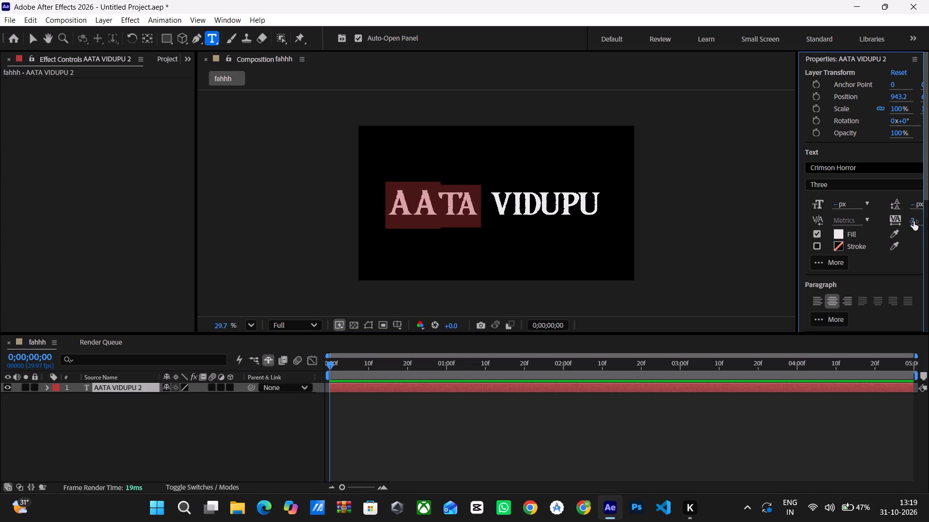
left_click_drag(911, 220, 857, 221)
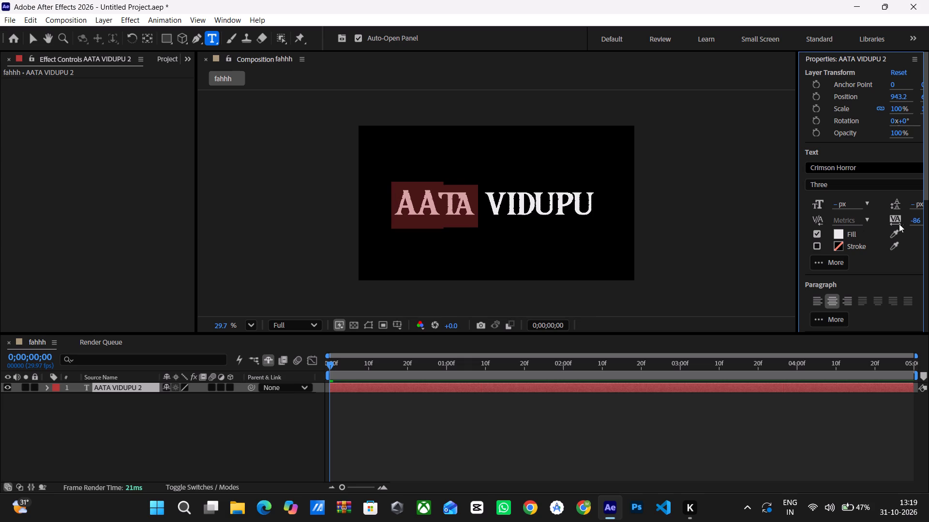
left_click_drag(917, 221, 928, 222)
left_click_drag(913, 219, 928, 220)
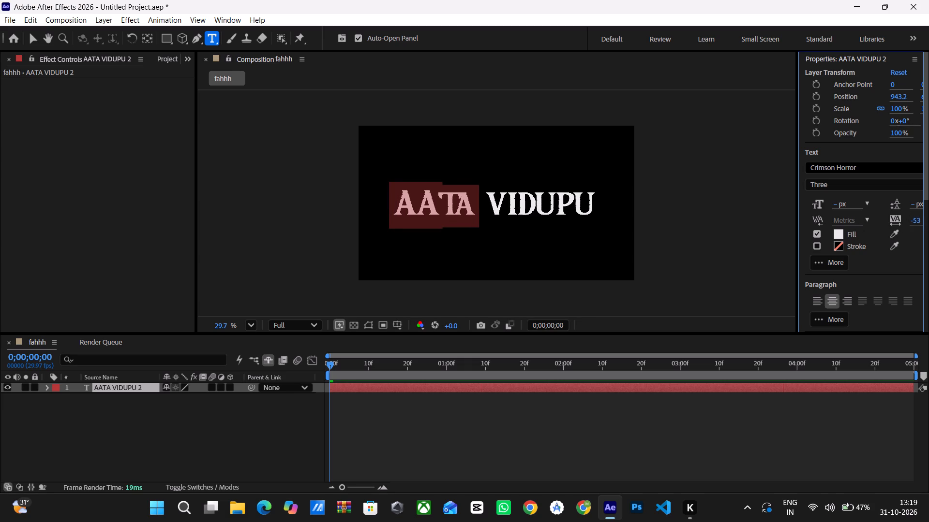
left_click_drag(917, 221, 928, 223)
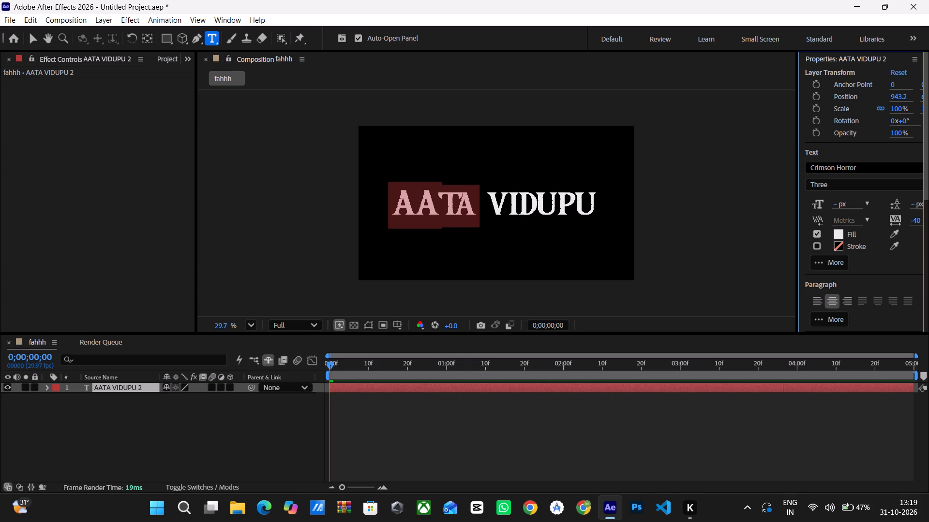
left_click_drag(915, 220, 928, 229)
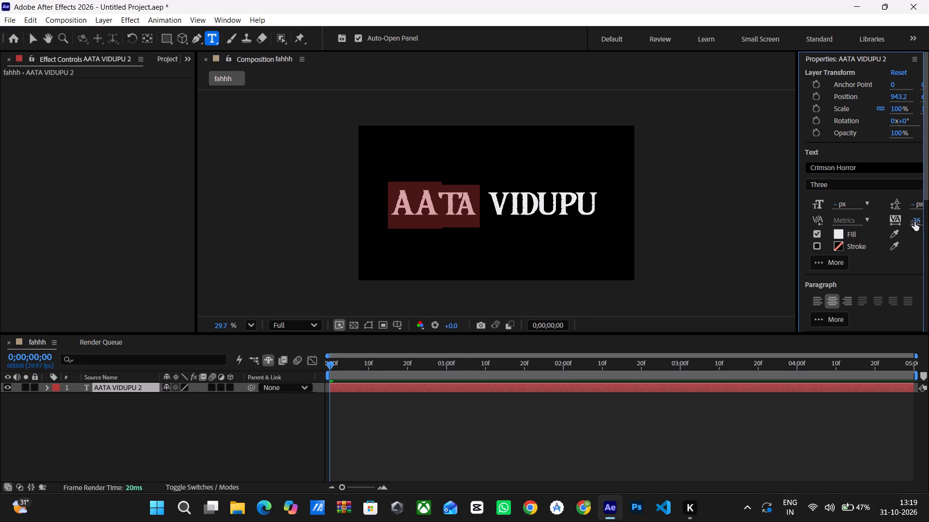
left_click(909, 222)
left_click_drag(913, 222, 928, 223)
left_click_drag(928, 223, 928, 223)
left_click_drag(914, 220, 928, 226)
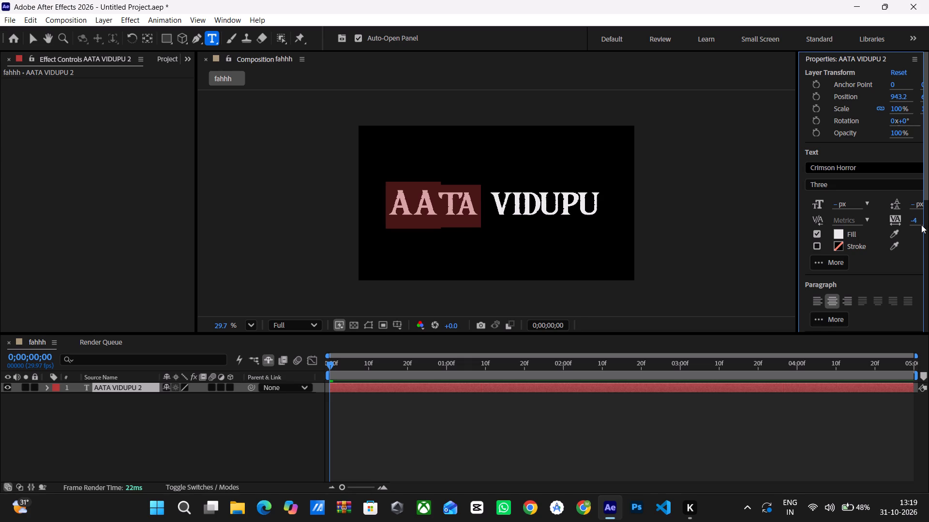
left_click_drag(915, 220, 928, 226)
left_click(686, 288)
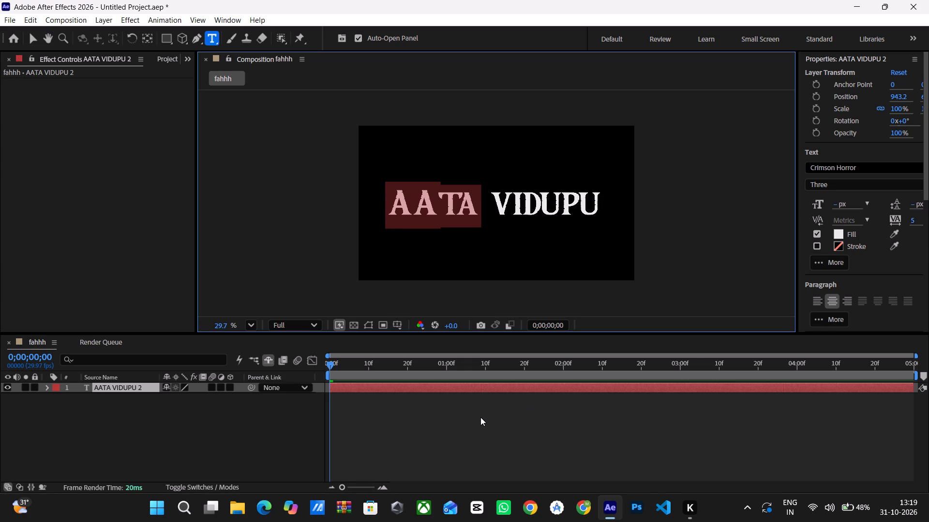
left_click(480, 417)
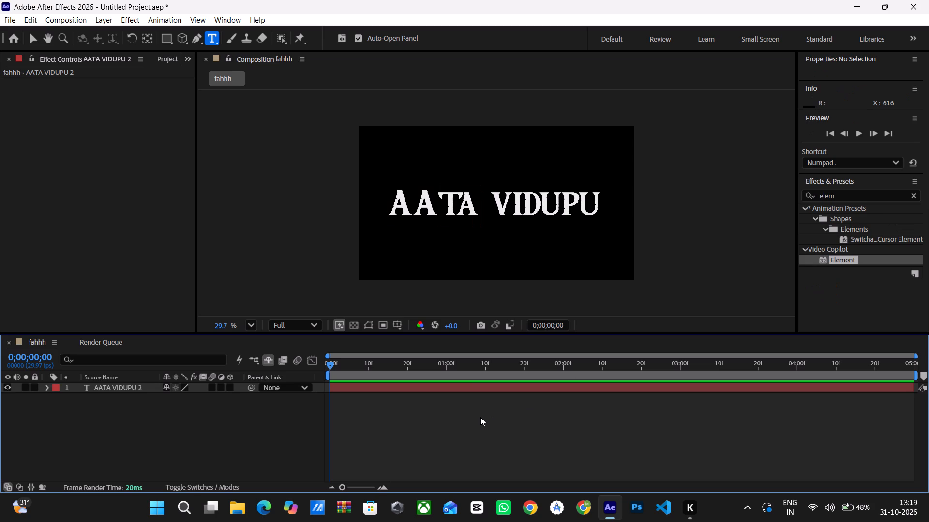
Create a new black solid layer named "3D" at 1920 x 1080 px.
right_click(181, 413)
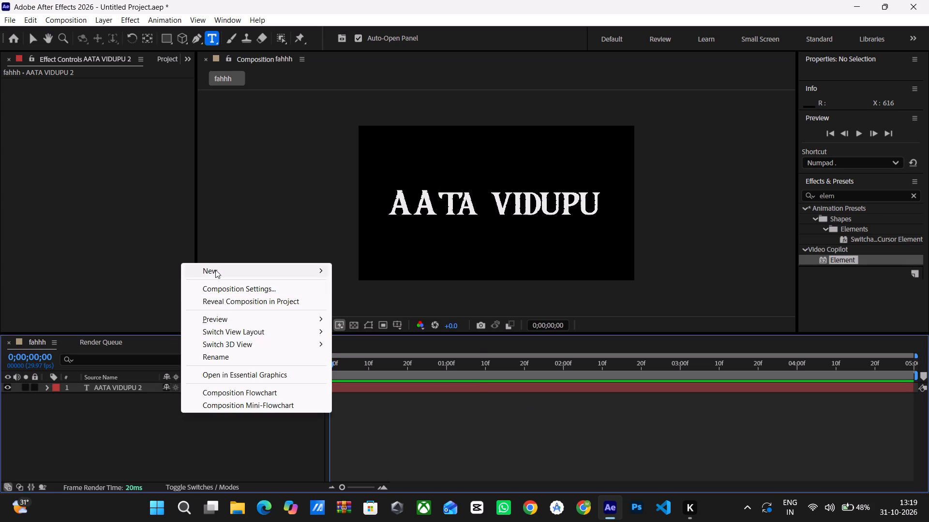
left_click(215, 270)
left_click(268, 265)
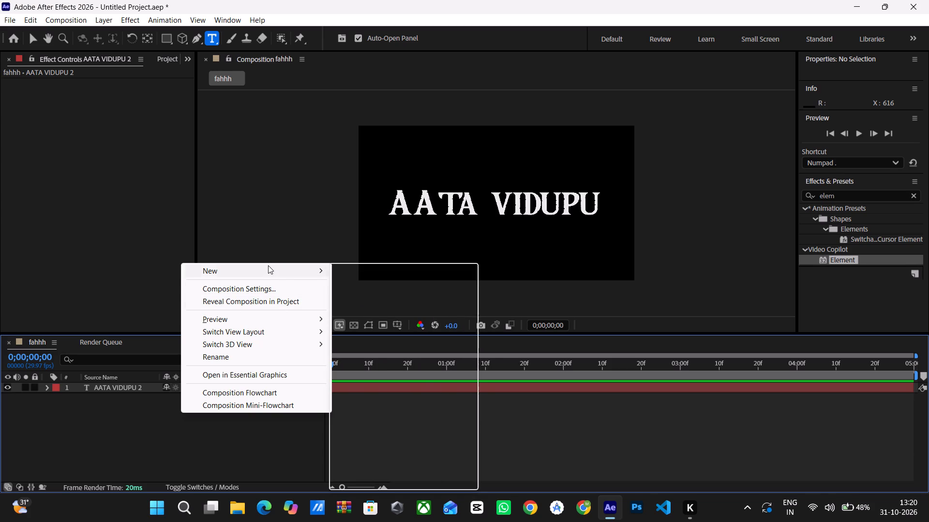
left_click(379, 302)
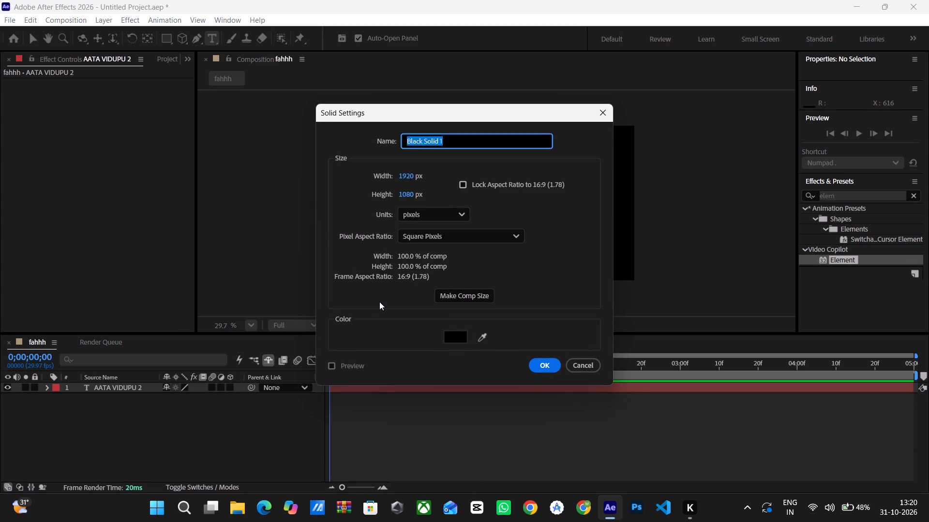
type("3D")
key("Return")
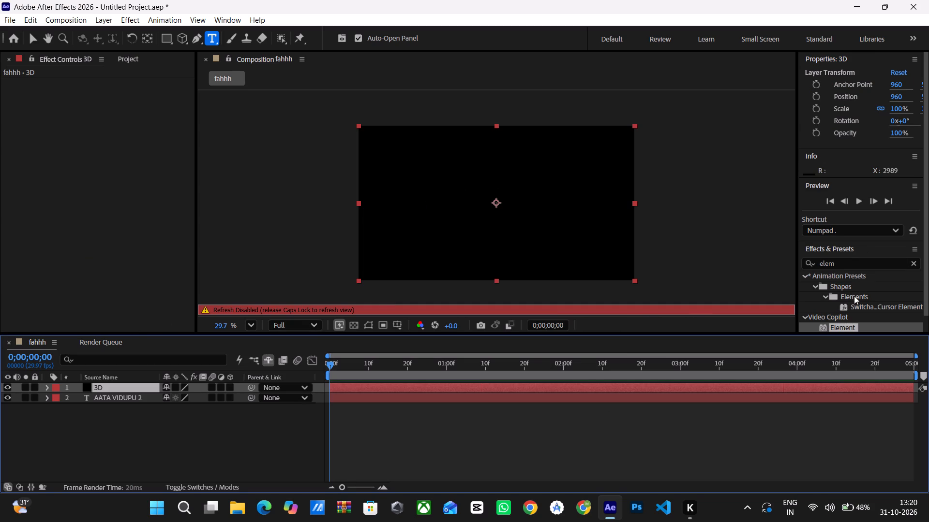
Apply the Video Copilot Element effect to the 3D solid.
scroll(854, 296, "down", 1)
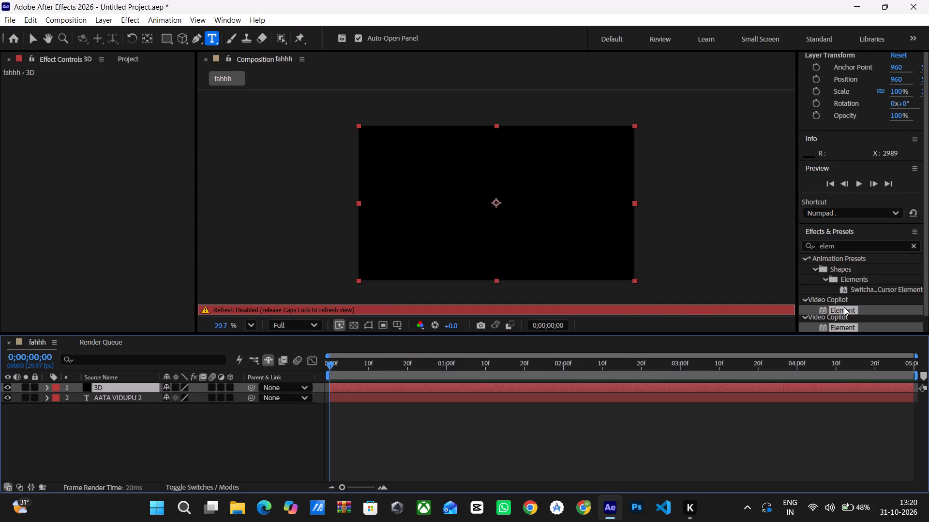
left_click_drag(844, 308, 568, 222)
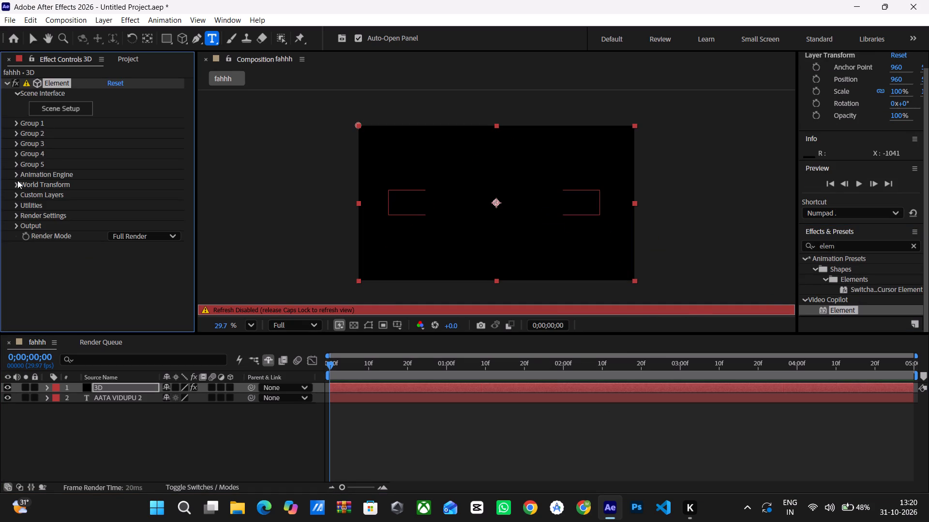
Set Path Layer 1 in Element's Custom Text and Masks to the layer "3. AATA VIDUPU".
left_click(15, 193)
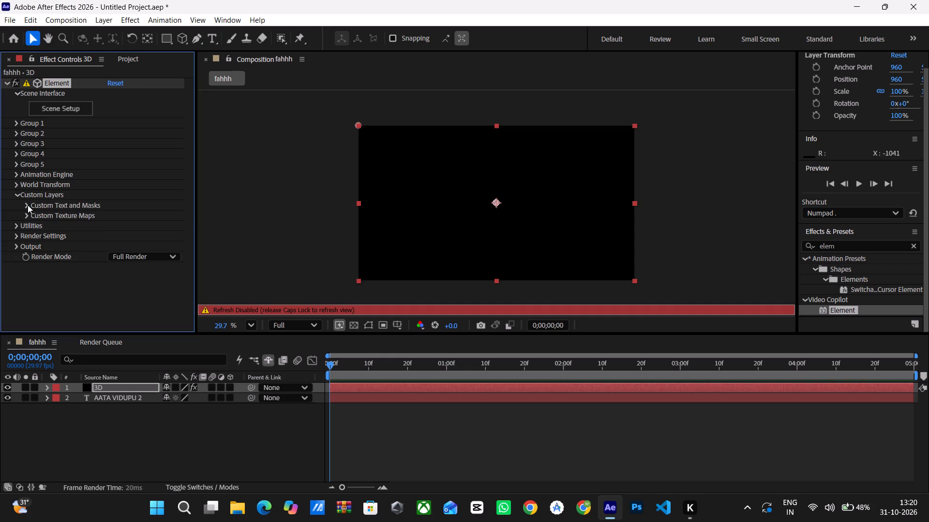
left_click(28, 205)
left_click(127, 211)
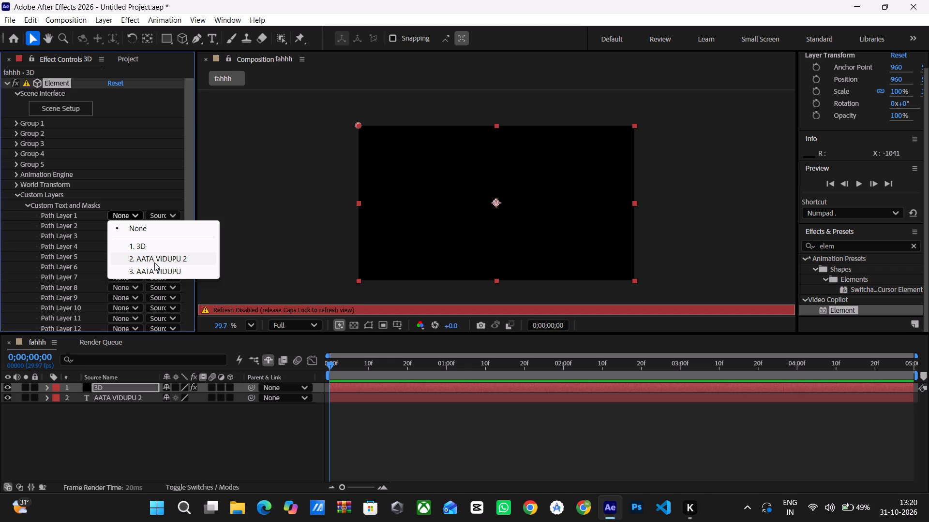
left_click(154, 274)
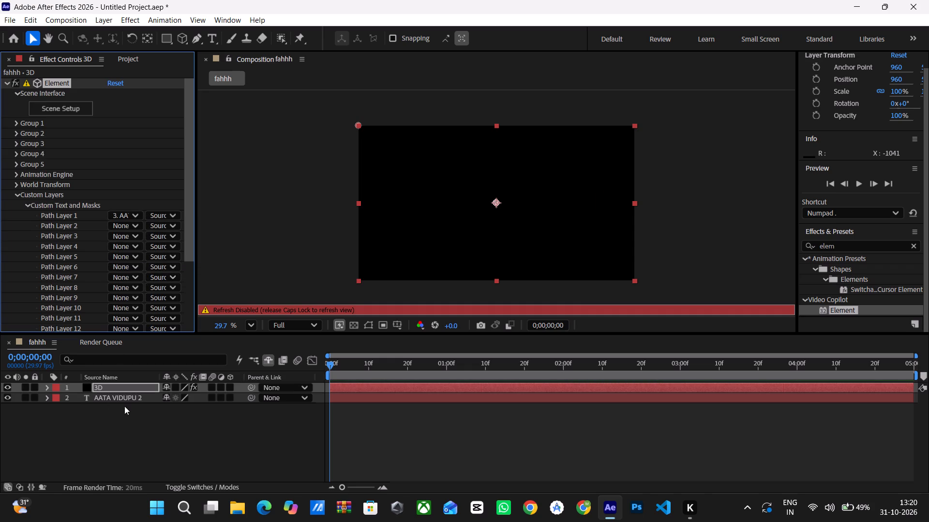
Set Path Layer 1 in the 3D layer's Element Custom Text and Masks to "2. AATA VIDUPU 2".
left_click(117, 396)
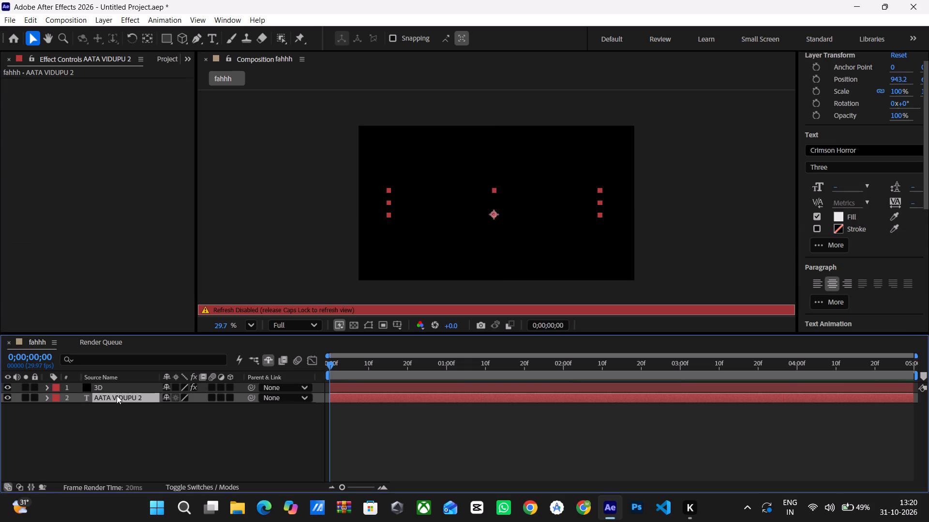
left_click(115, 386)
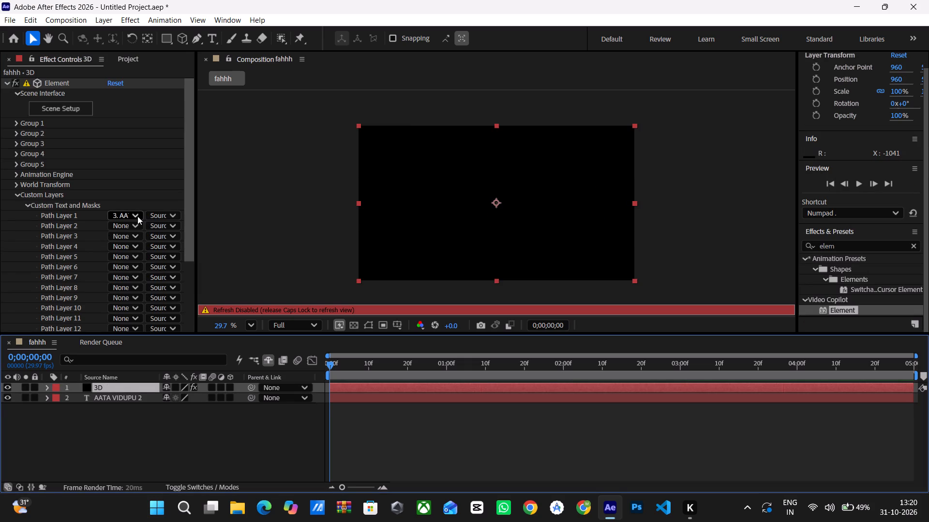
left_click(137, 216)
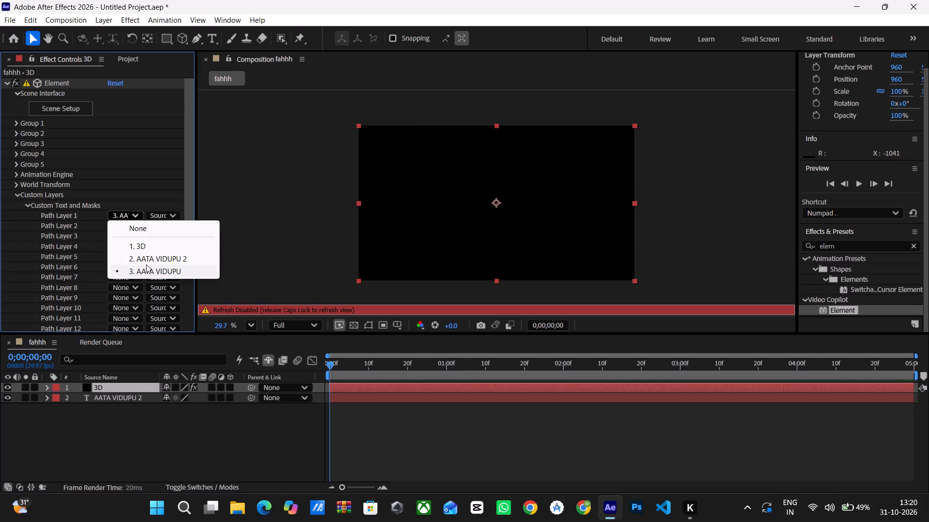
left_click(146, 258)
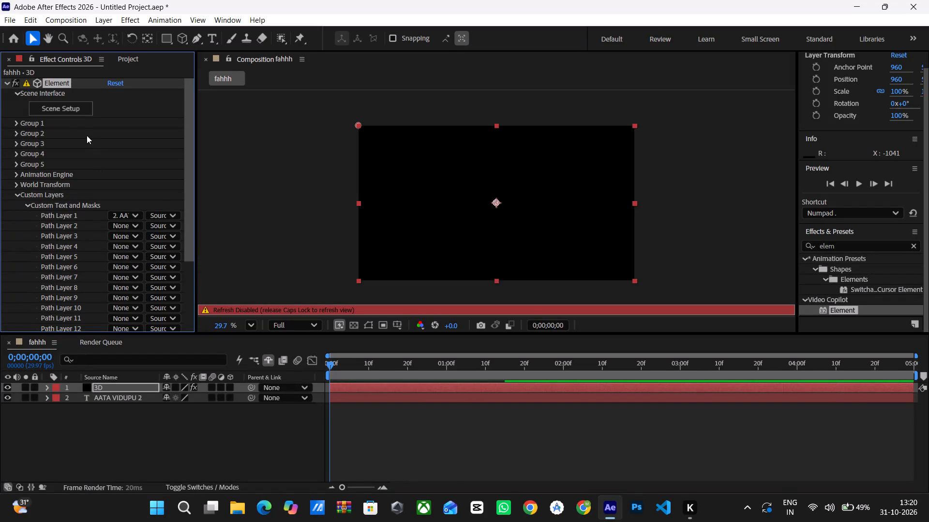
Open Element's Scene Setup and extrude the title from Custom Path 1 as two extrusion models.
left_click(62, 105)
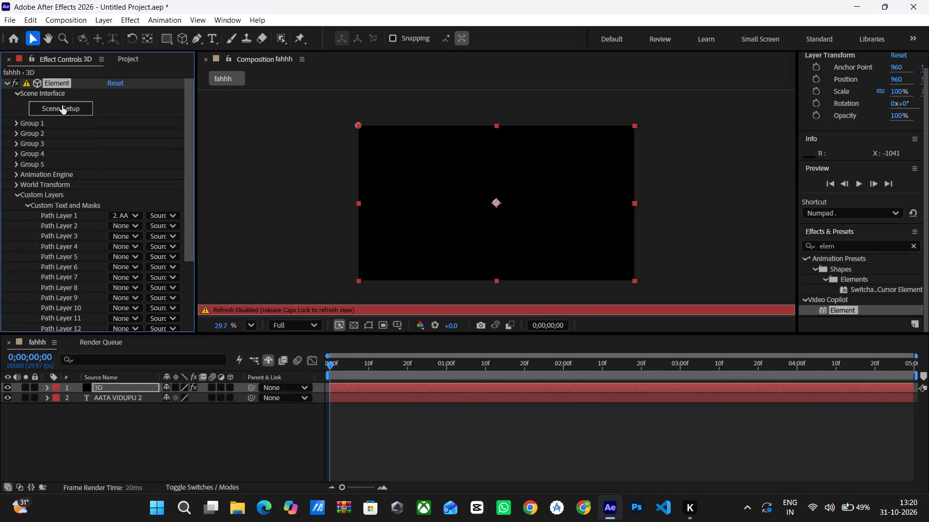
left_click(62, 105)
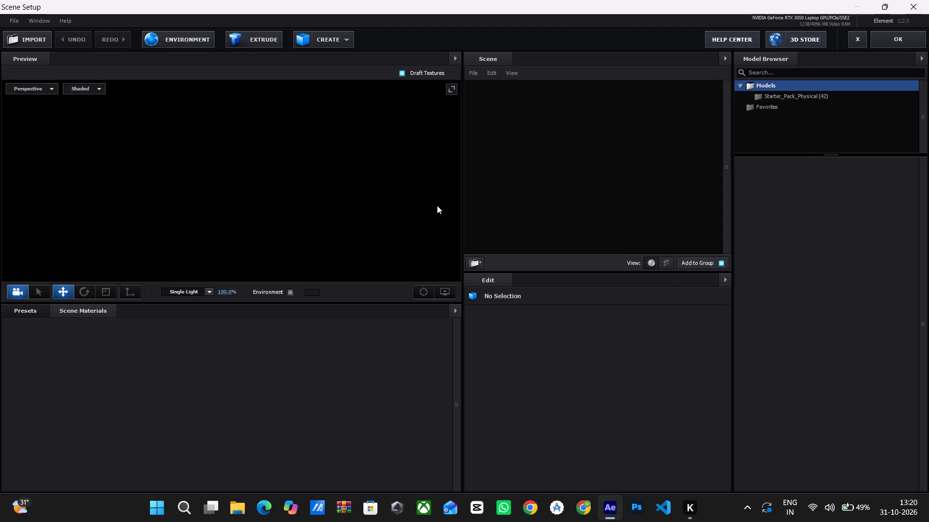
left_click(244, 42)
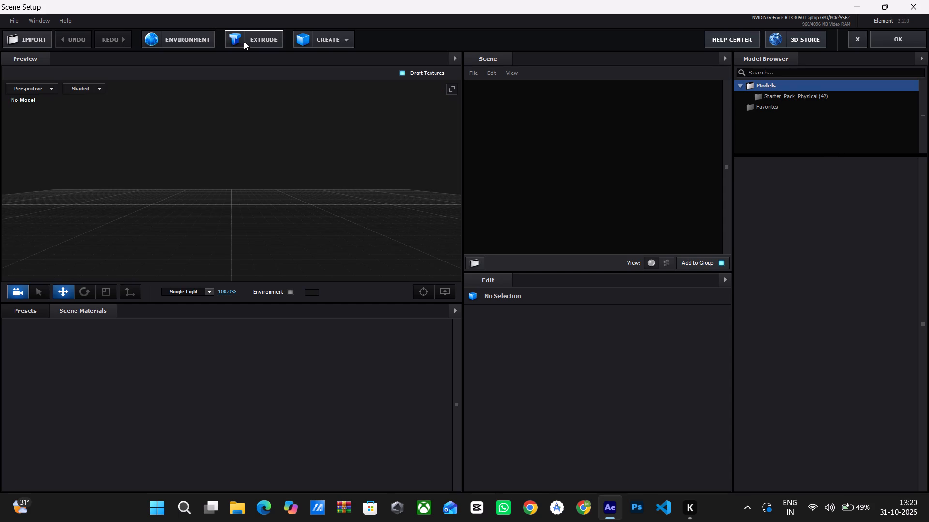
left_click(256, 41)
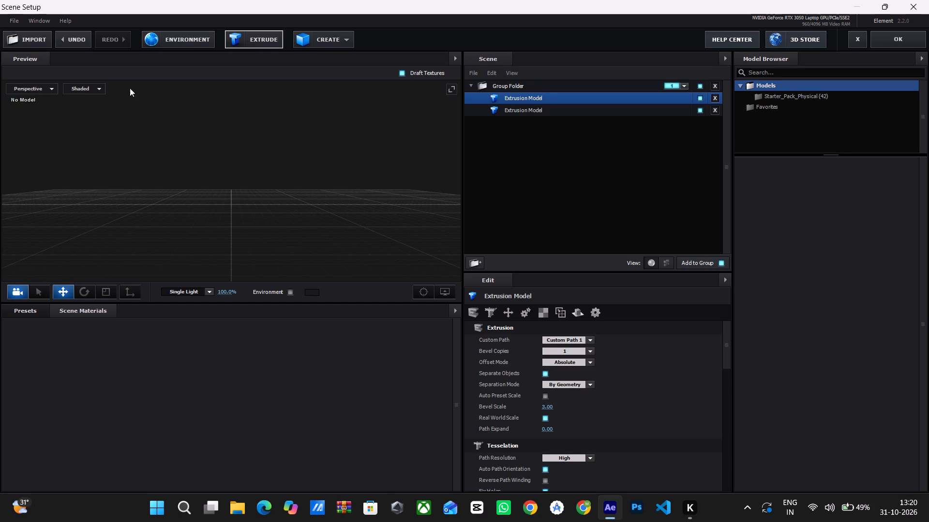
scroll(278, 218, "down", 2, "ctrl")
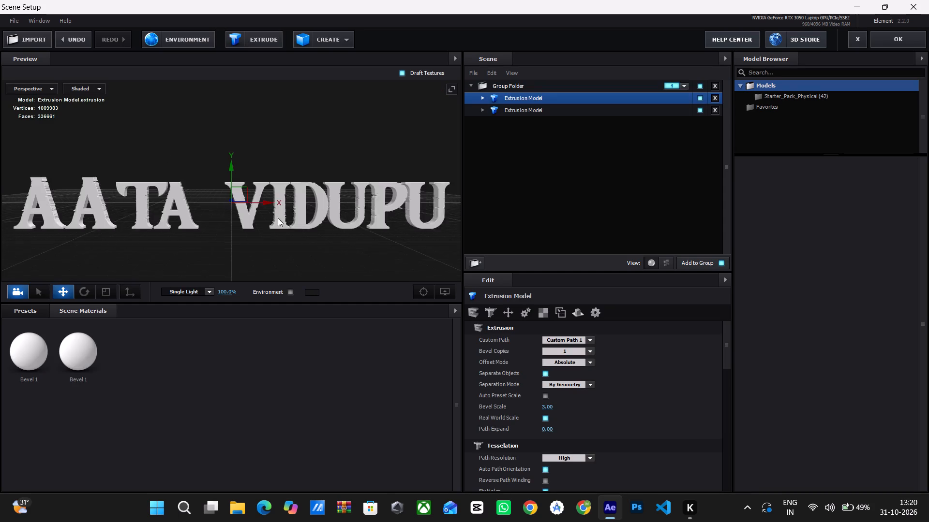
scroll(278, 218, "down", 2, "ctrl")
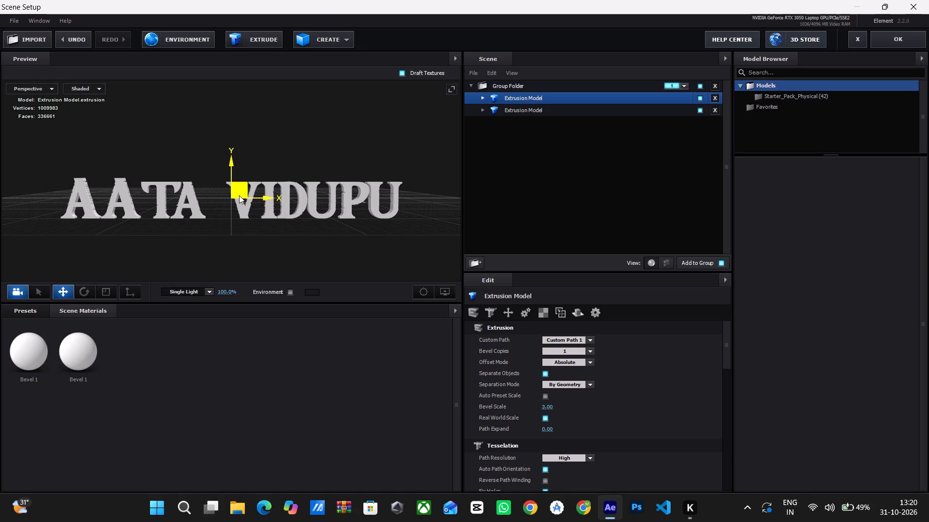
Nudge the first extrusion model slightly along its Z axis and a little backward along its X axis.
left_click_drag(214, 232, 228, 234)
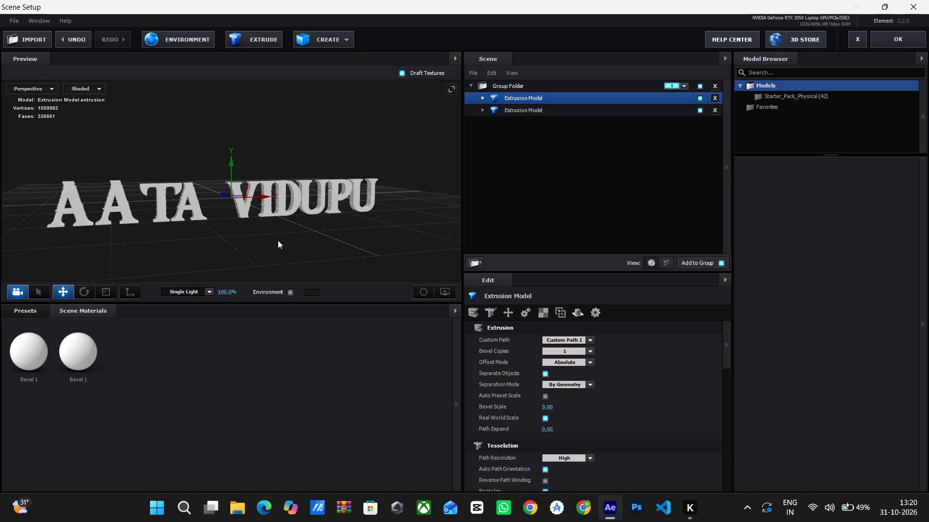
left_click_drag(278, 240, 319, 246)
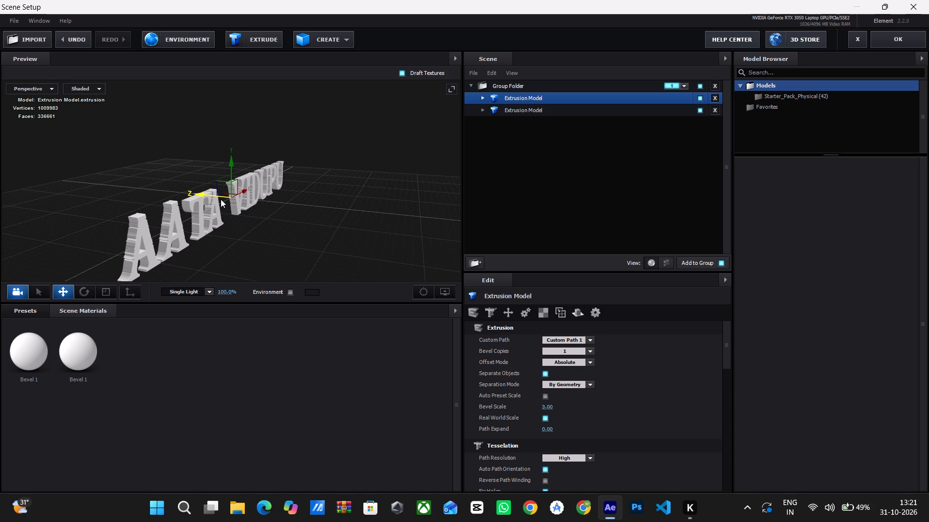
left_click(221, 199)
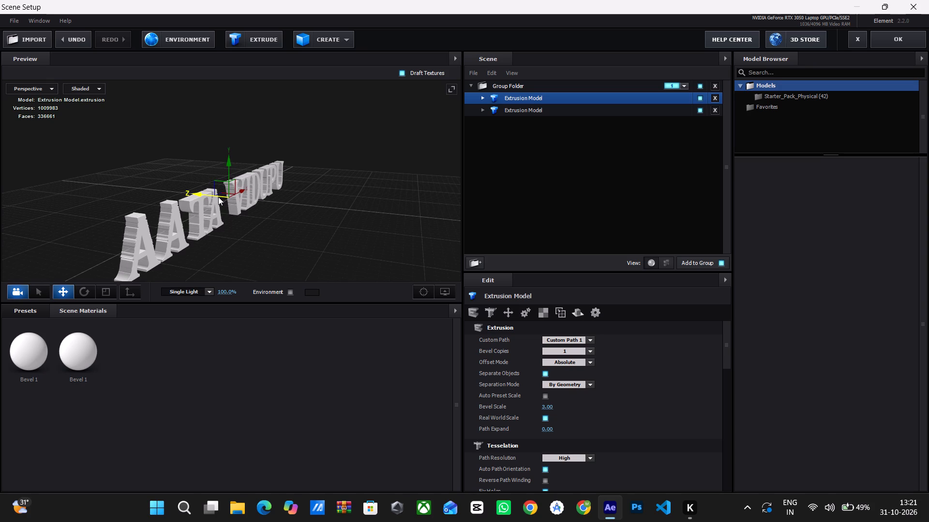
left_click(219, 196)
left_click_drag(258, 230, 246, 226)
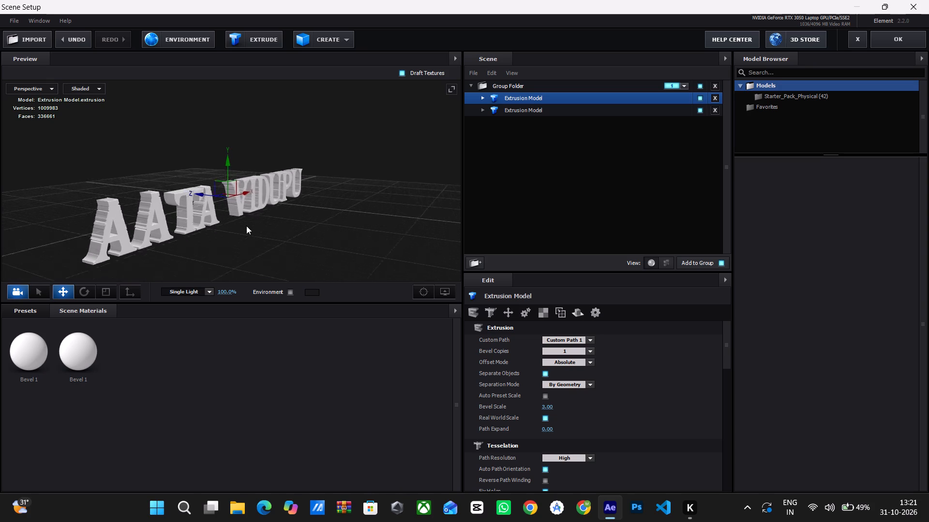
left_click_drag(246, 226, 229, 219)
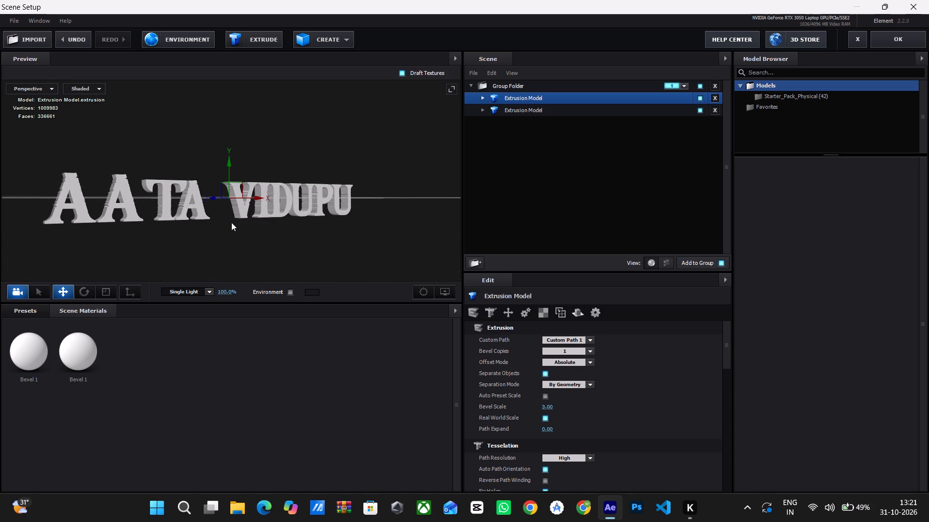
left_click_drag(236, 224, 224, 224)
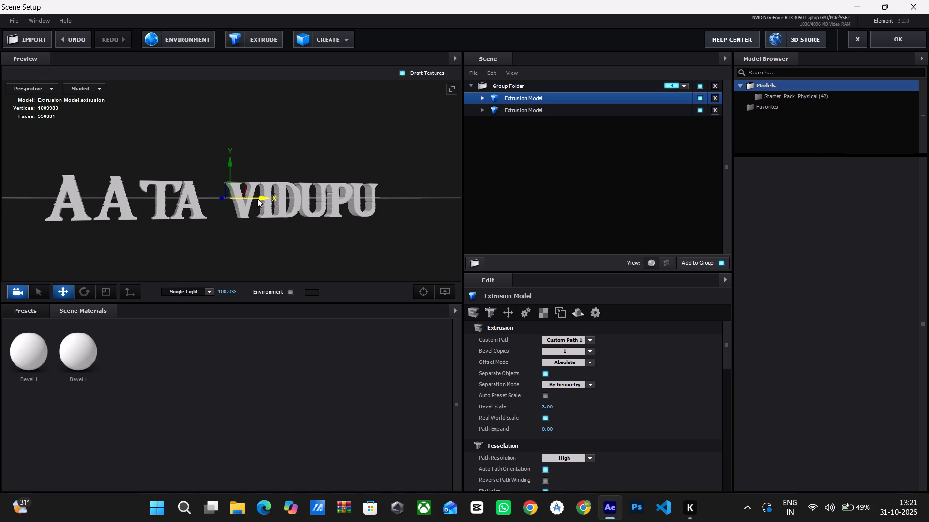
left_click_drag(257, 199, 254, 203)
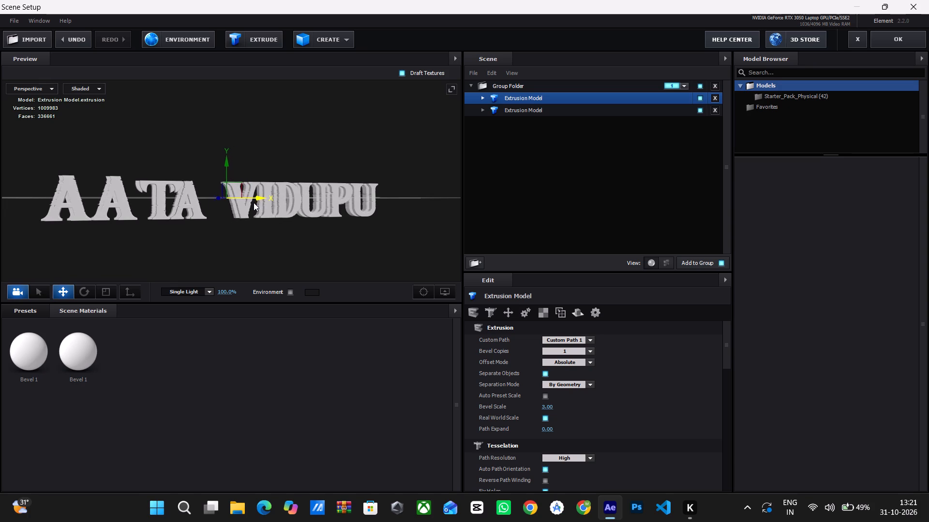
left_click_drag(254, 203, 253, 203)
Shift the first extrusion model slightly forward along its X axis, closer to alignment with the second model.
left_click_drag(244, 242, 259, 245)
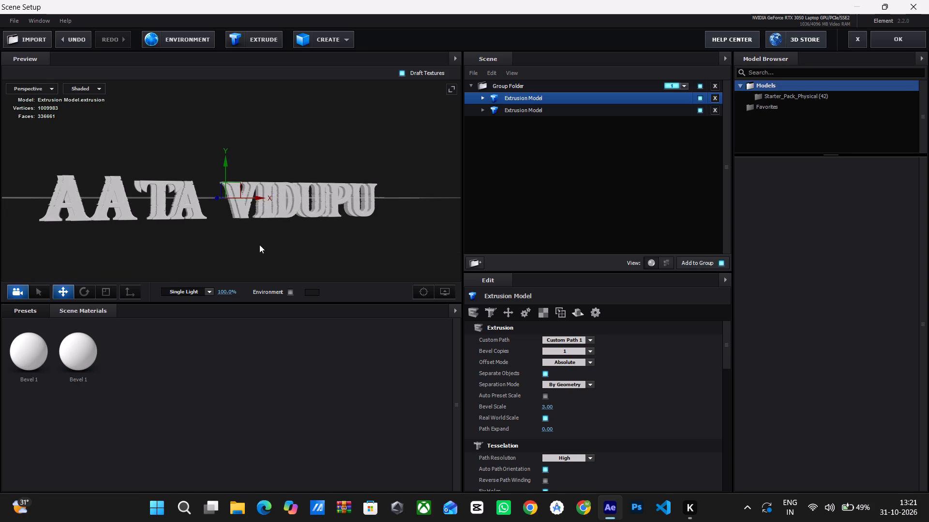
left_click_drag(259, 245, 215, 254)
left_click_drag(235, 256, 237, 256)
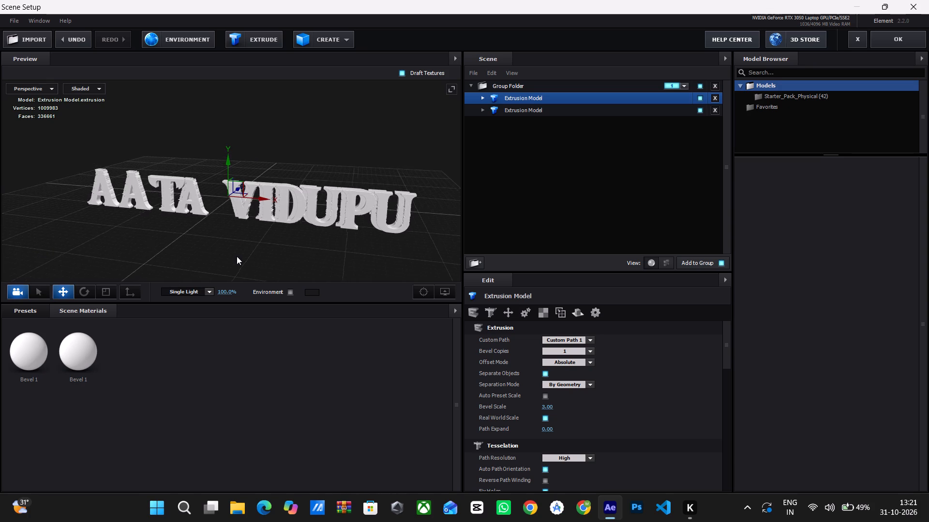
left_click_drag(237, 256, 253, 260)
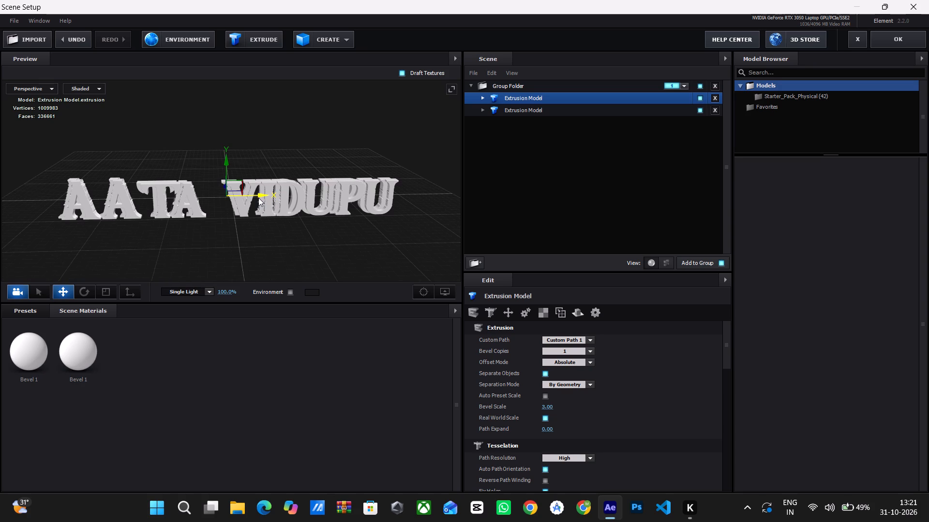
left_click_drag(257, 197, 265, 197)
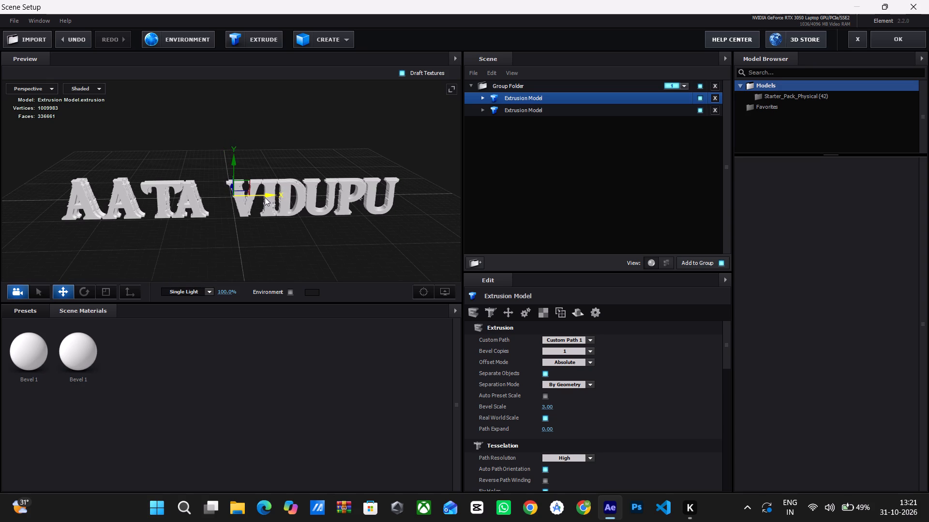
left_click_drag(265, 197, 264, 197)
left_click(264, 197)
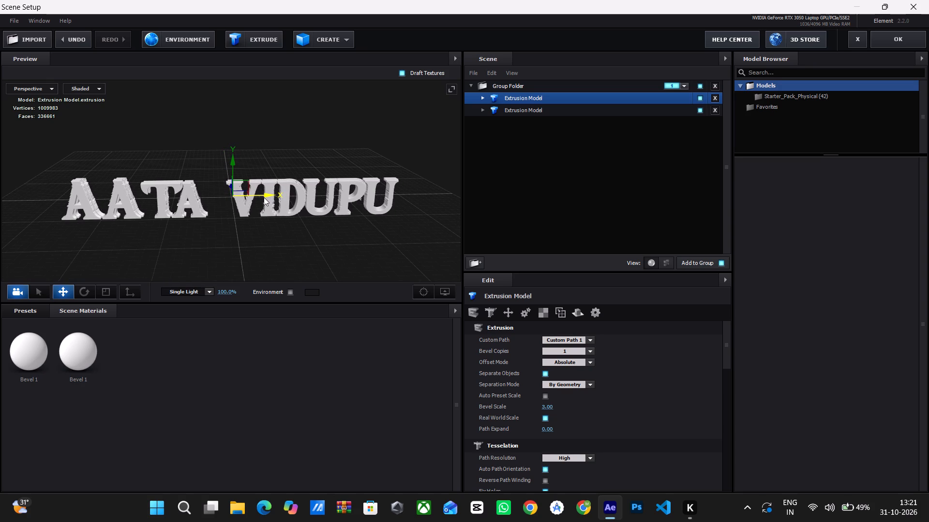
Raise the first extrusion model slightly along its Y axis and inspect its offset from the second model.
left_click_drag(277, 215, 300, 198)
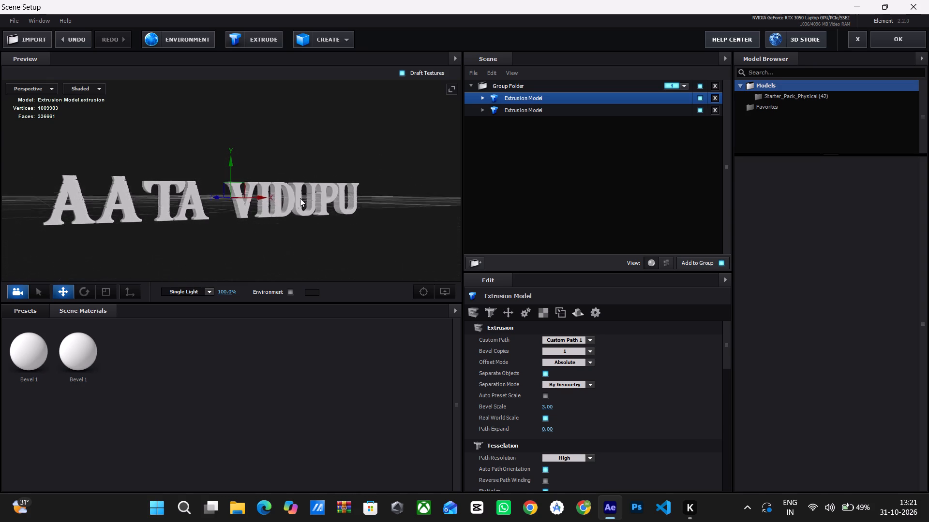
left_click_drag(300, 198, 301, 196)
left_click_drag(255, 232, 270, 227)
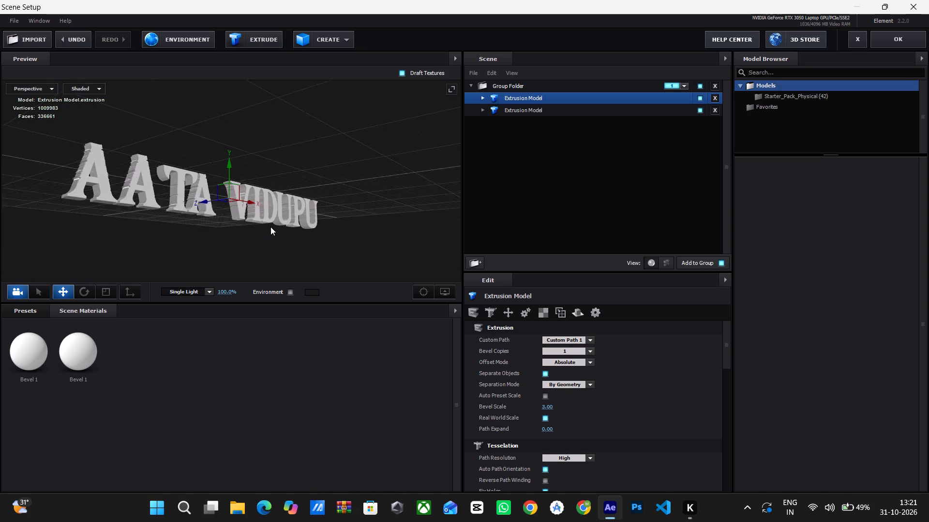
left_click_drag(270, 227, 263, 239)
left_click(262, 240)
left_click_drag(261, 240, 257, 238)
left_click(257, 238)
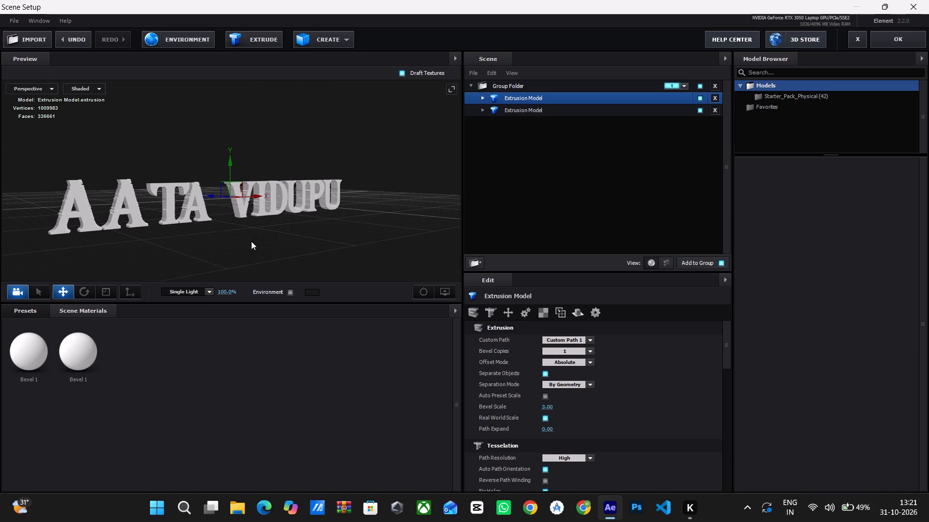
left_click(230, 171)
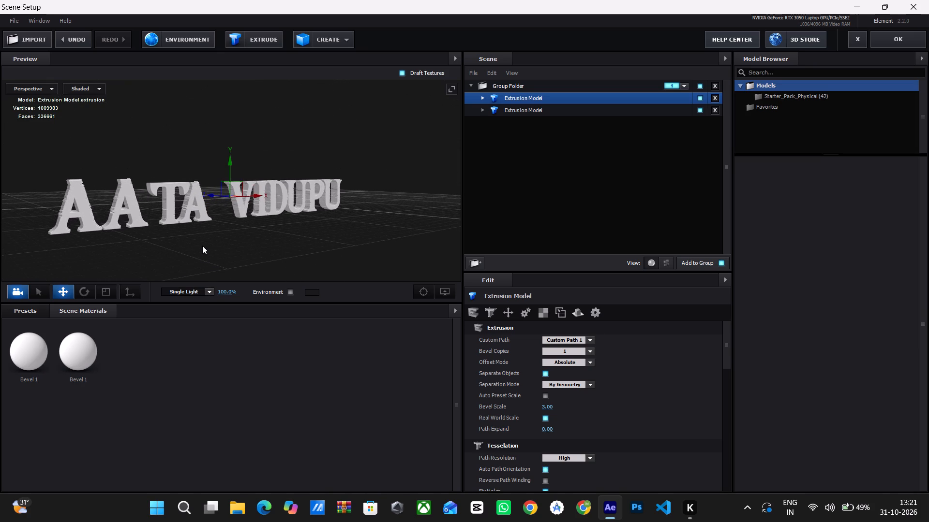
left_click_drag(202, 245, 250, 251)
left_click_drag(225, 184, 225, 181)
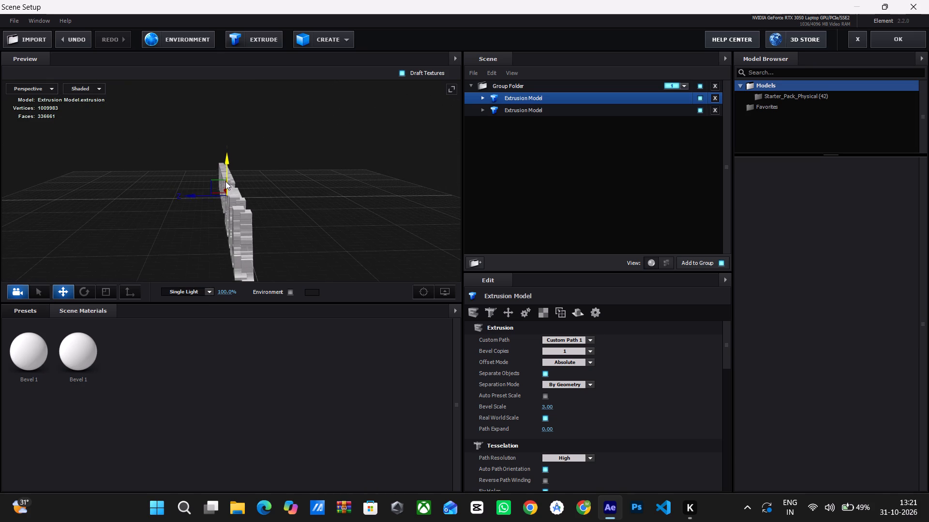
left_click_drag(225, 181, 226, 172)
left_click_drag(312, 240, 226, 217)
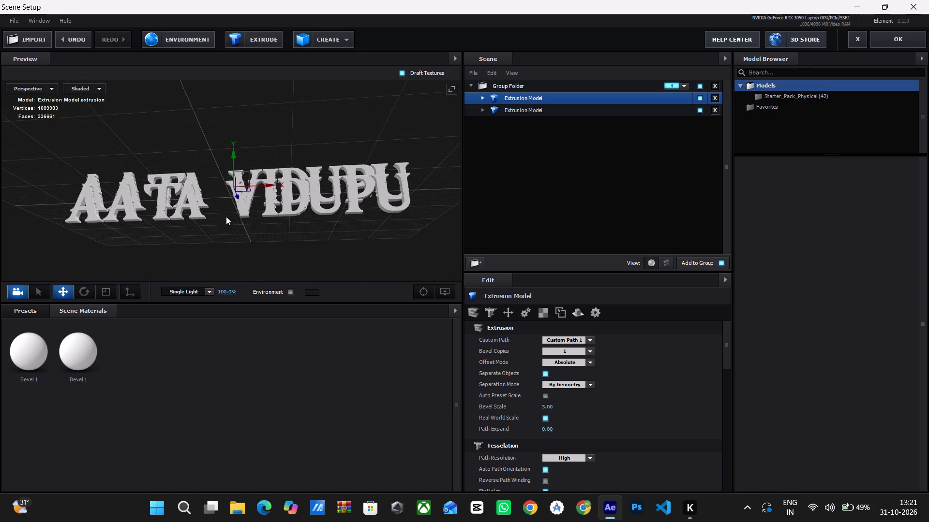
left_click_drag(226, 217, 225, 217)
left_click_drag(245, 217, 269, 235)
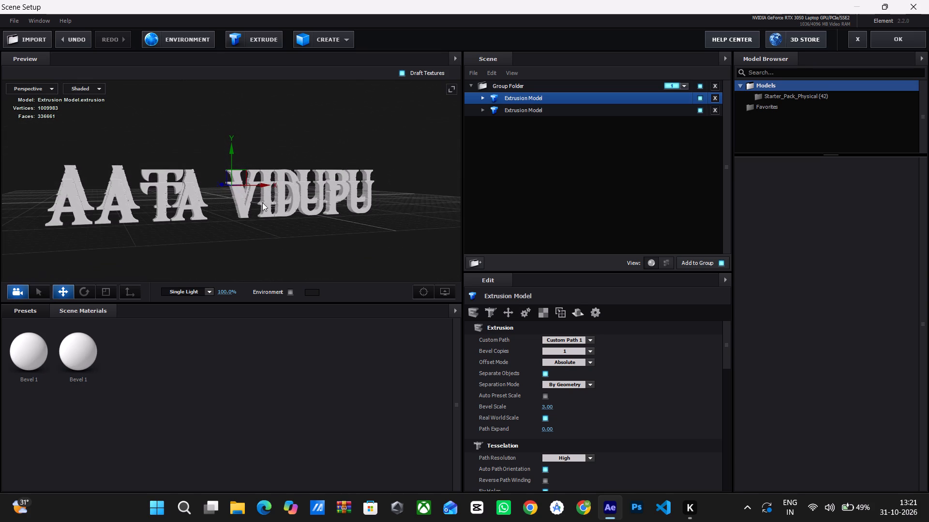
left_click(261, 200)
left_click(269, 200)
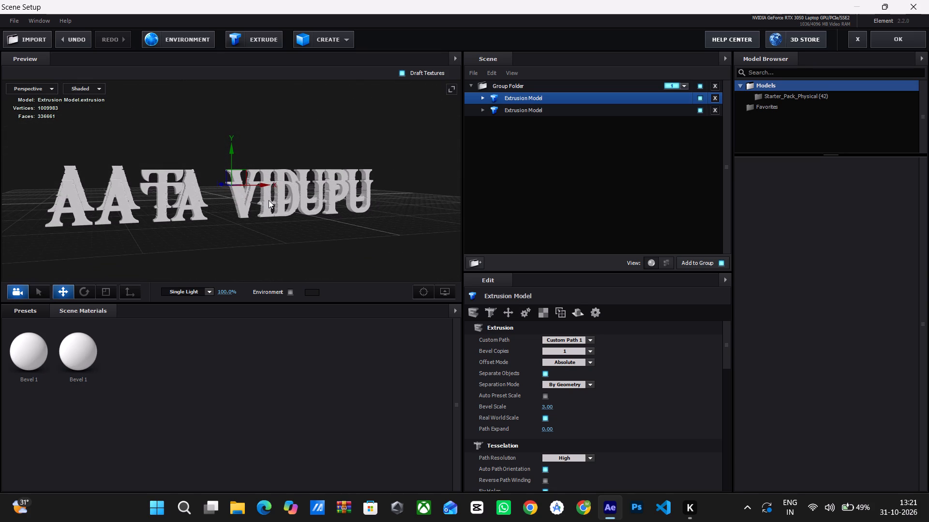
Delete the first Extrusion Model from the Group Folder, keeping only one extrusion of the title.
left_click(717, 99)
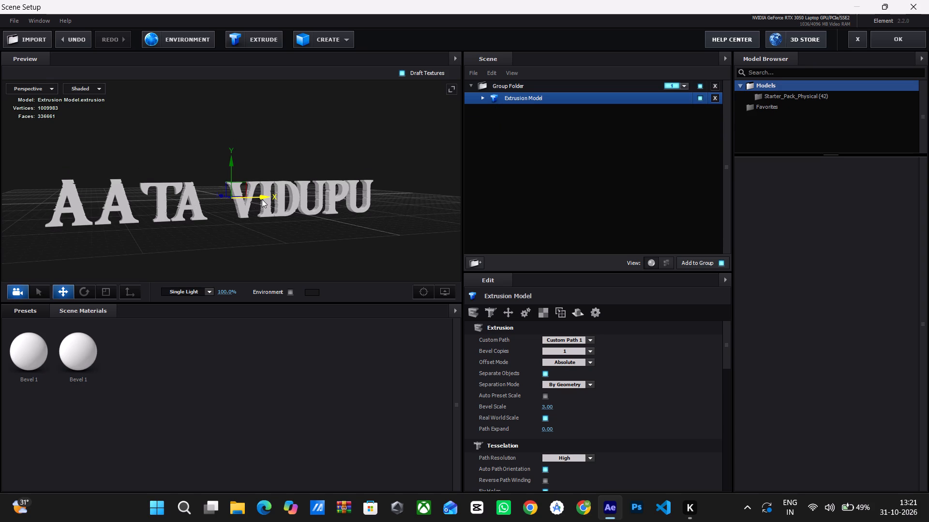
Move the remaining extrusion model slightly in the positive direction along its X axis.
left_click_drag(262, 199, 270, 198)
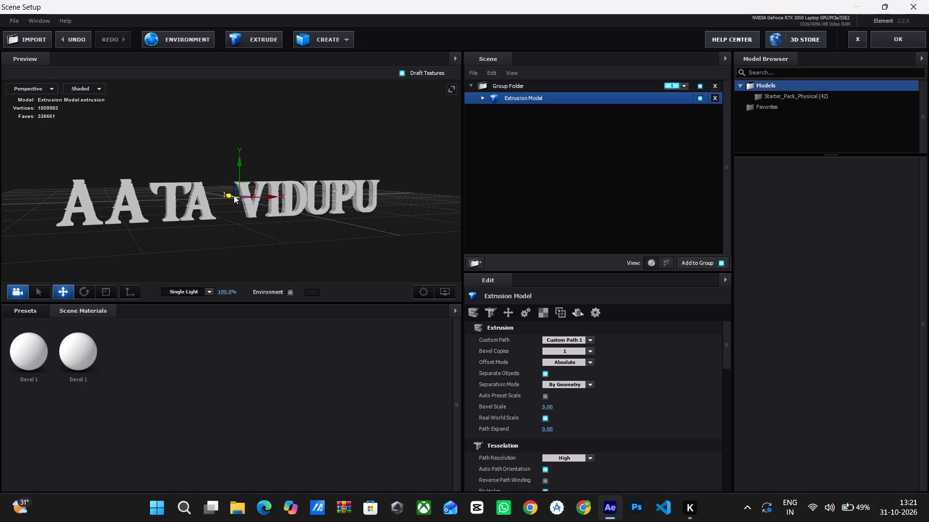
Scale the extrusion model up along its Z axis to give the title letters a noticeably deeper extrusion.
key("r")
key("r")
key("r")
key("r")
key("r")
key("r")
key("r")
key("r")
key("r")
key("r")
key("r")
key("r")
key("r")
key("r")
key("r")
key("r")
key("r")
key("r")
key("r")
key("r")
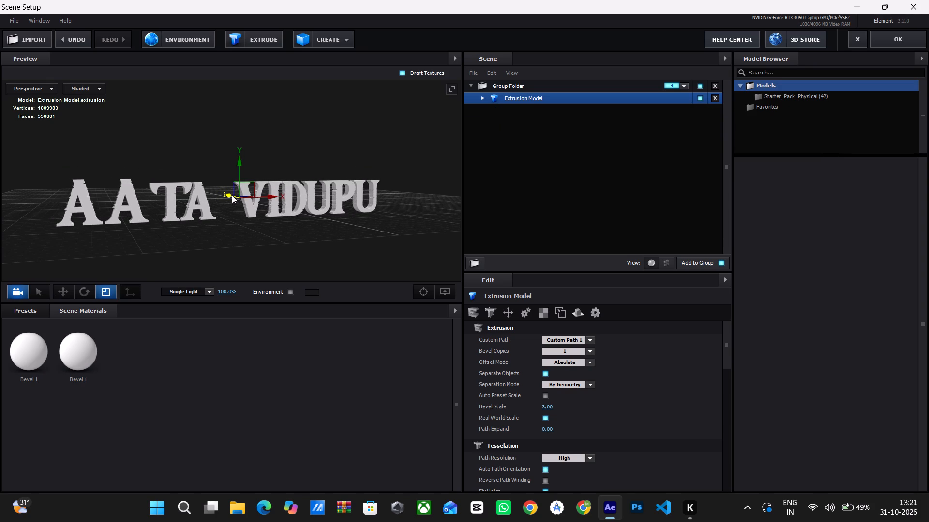
key("r")
key("r")
key("r")
key("r")
key("r")
key("r")
key("r")
key("r")
key("r")
key("r")
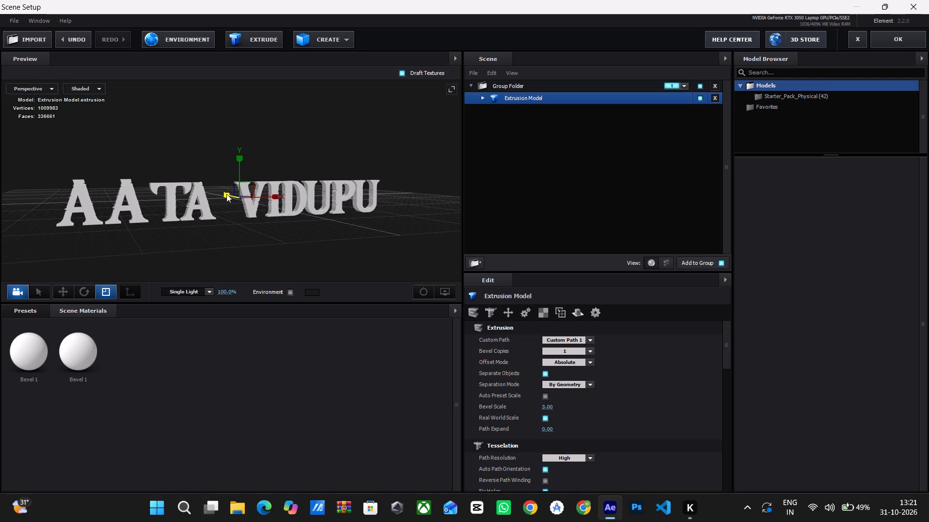
left_click(226, 194)
left_click_drag(226, 194, 222, 185)
key("r")
key("r")
key("r")
key("r")
key("r")
key("r")
key("r")
key("r")
key("r")
key("r")
key("r")
key("r")
key("r")
key("r")
key("r")
key("r")
key("r")
key("r")
key("r")
key("r")
left_click(226, 194)
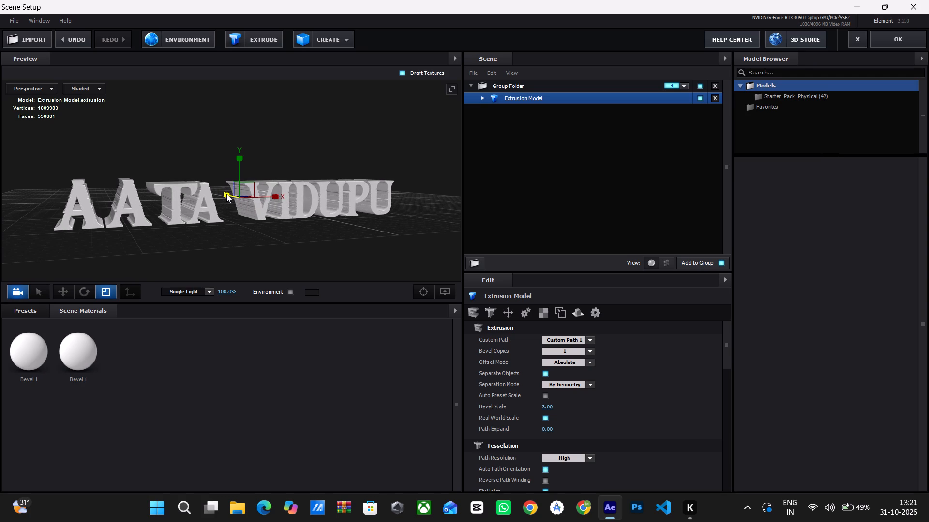
Slightly reduce the extrusion model's scale along its Z axis and check the letter depth from several angles.
left_click(226, 194)
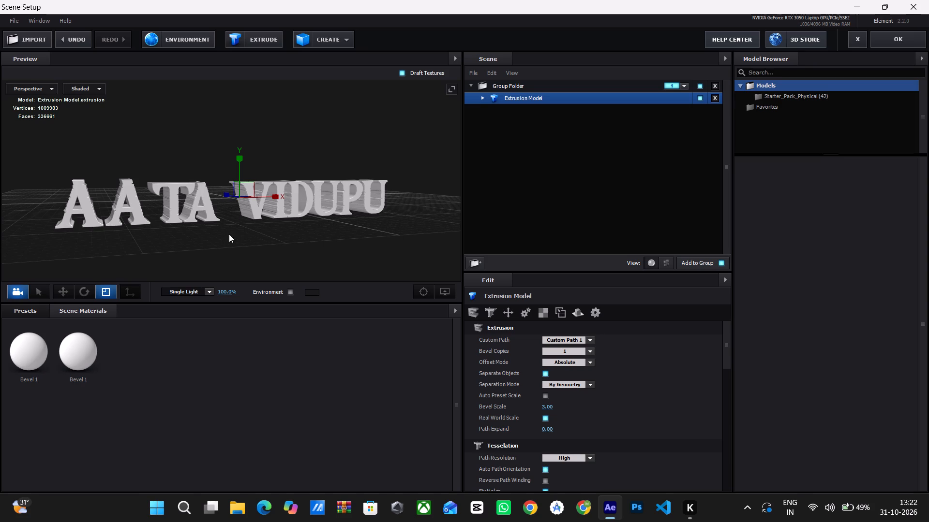
left_click_drag(251, 233, 262, 232)
left_click_drag(254, 226, 223, 222)
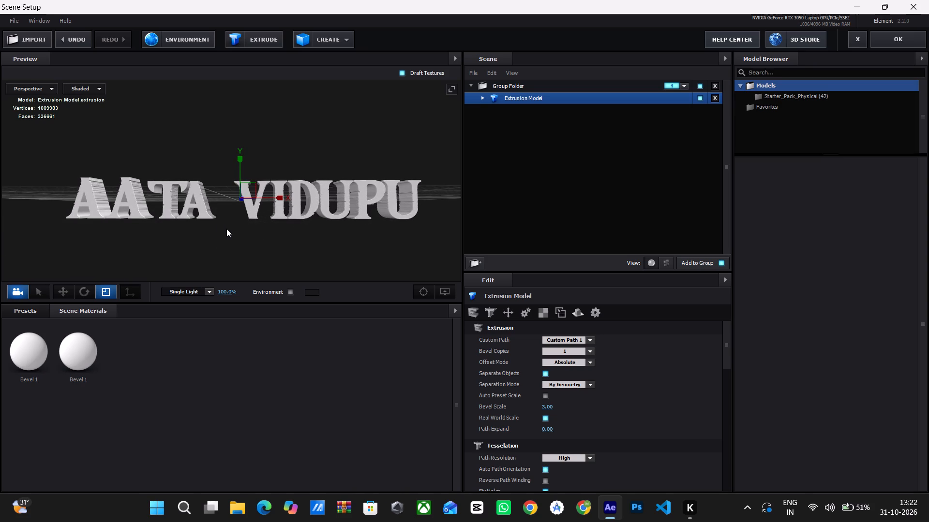
left_click_drag(254, 229, 254, 241)
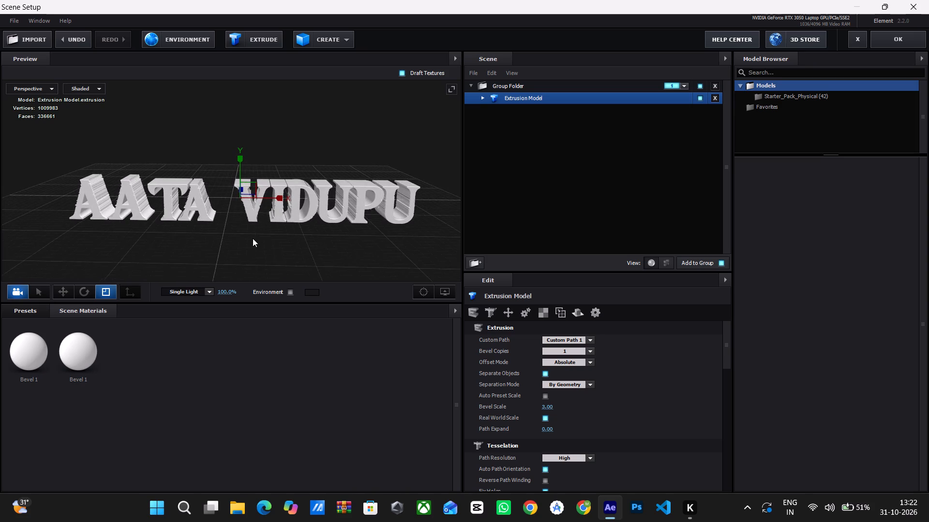
left_click_drag(253, 238, 254, 233)
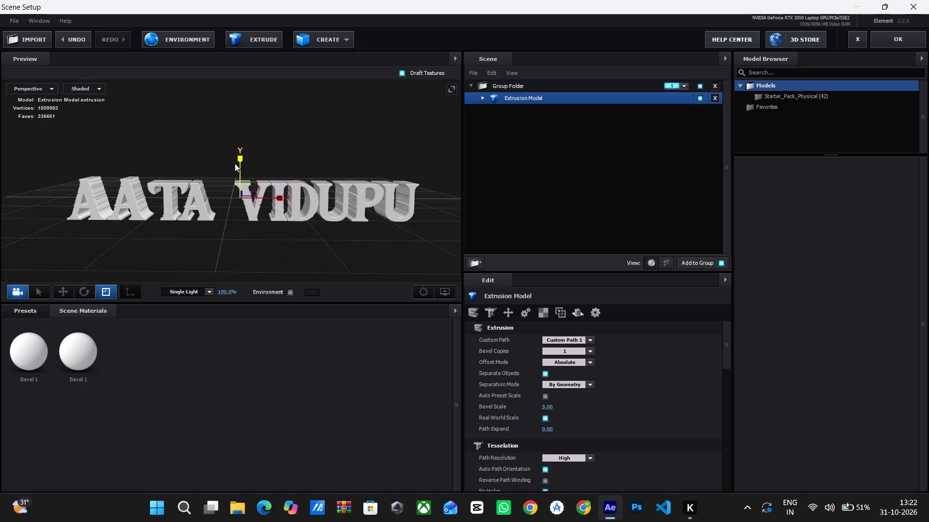
Scale the title extrusion slightly taller along its Y axis and slightly wider along its X axis.
left_click_drag(240, 164, 241, 158)
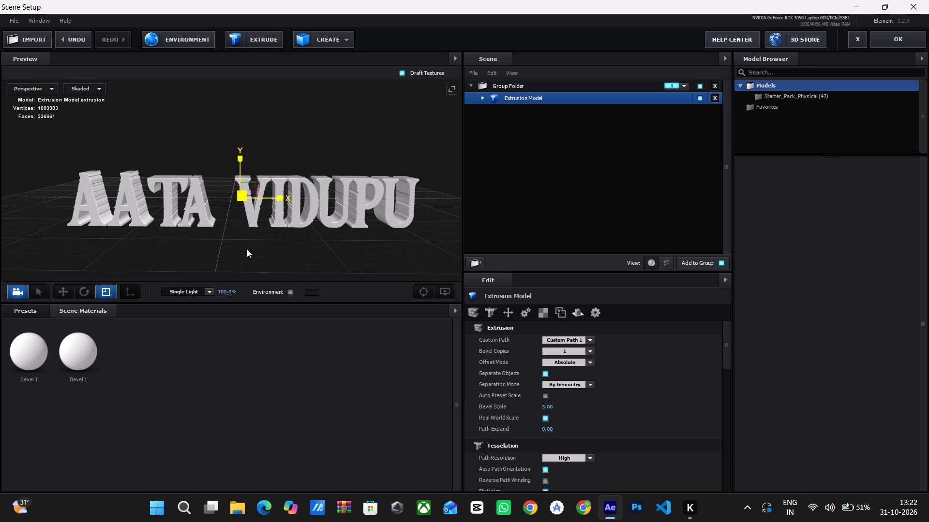
left_click_drag(247, 249, 255, 242)
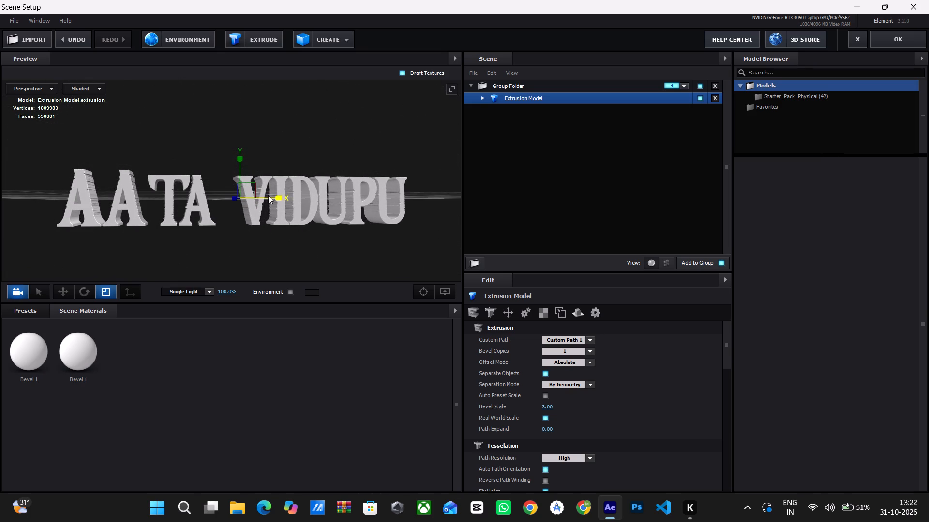
left_click_drag(268, 197, 272, 197)
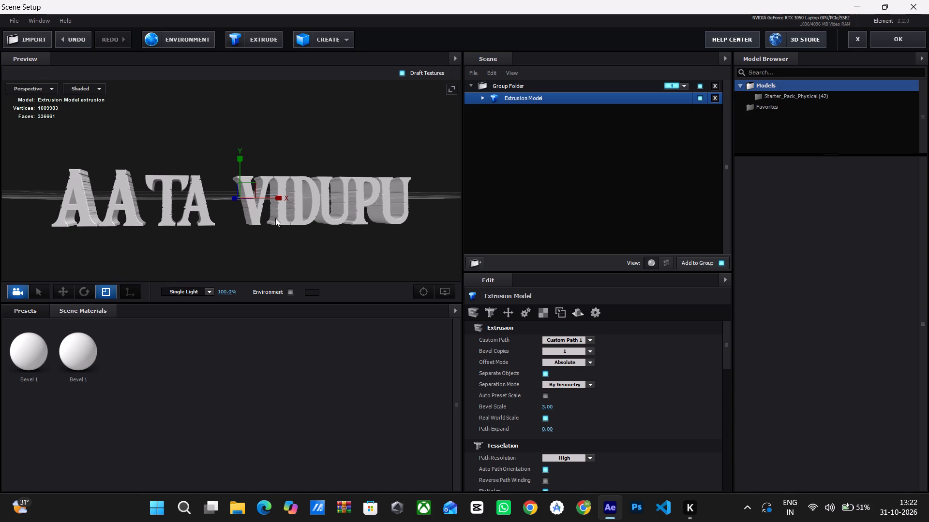
Inspect the scaled title from several angles and apply the Scene Setup changes to the fahhh composition.
left_click_drag(300, 234, 275, 223)
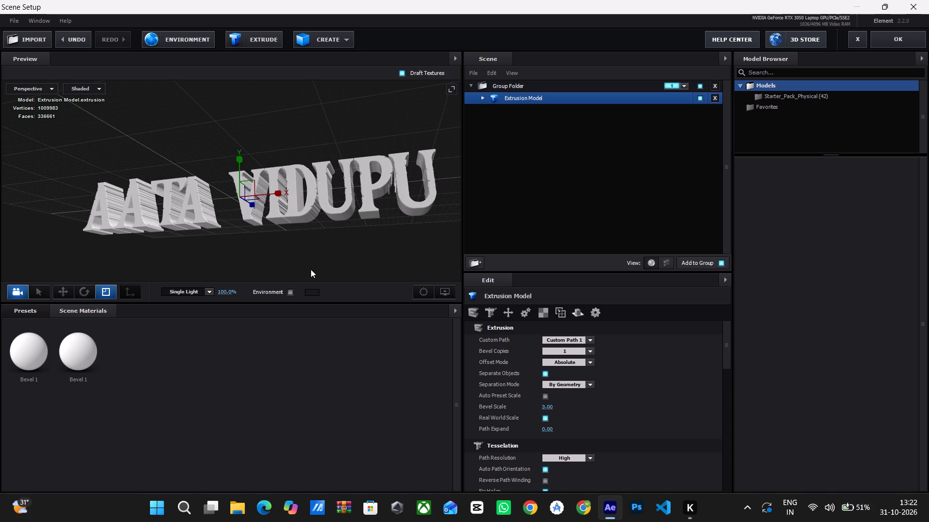
left_click_drag(293, 236, 304, 272)
left_click_drag(319, 251, 339, 240)
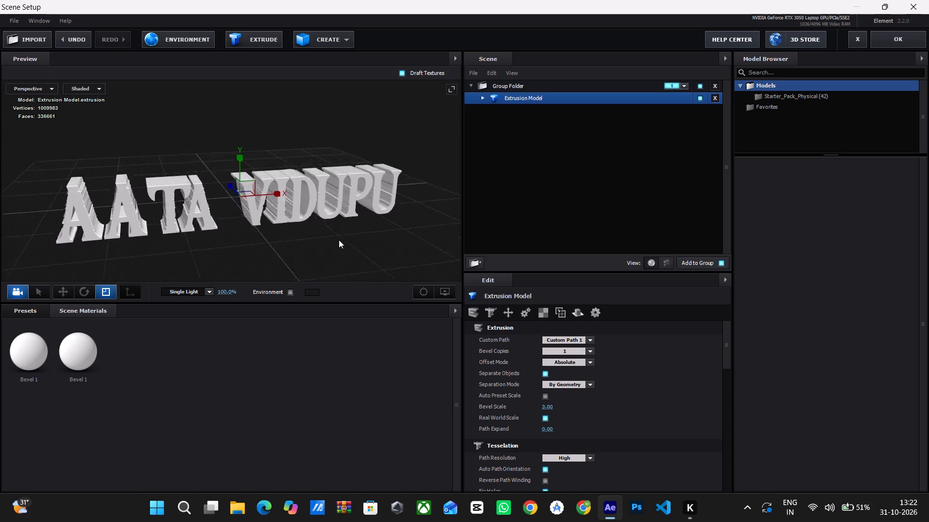
left_click_drag(339, 240, 333, 233)
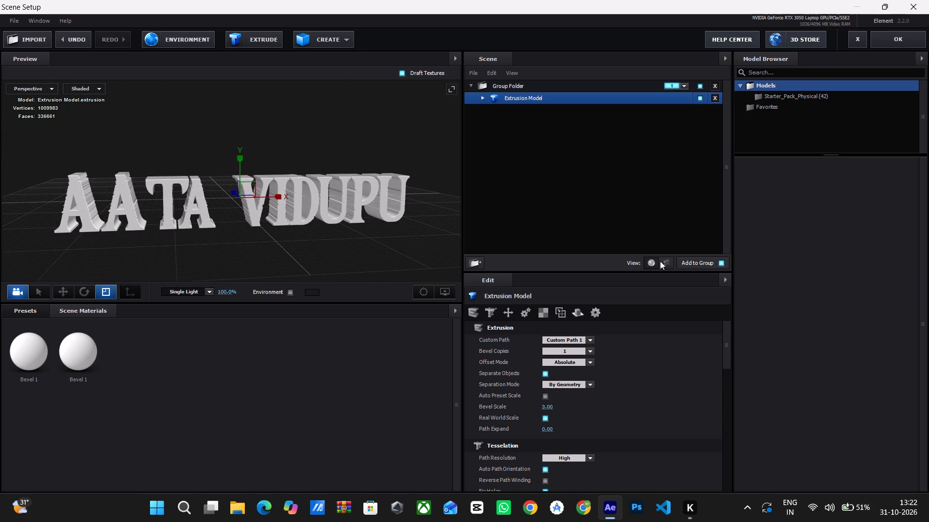
left_click(900, 37)
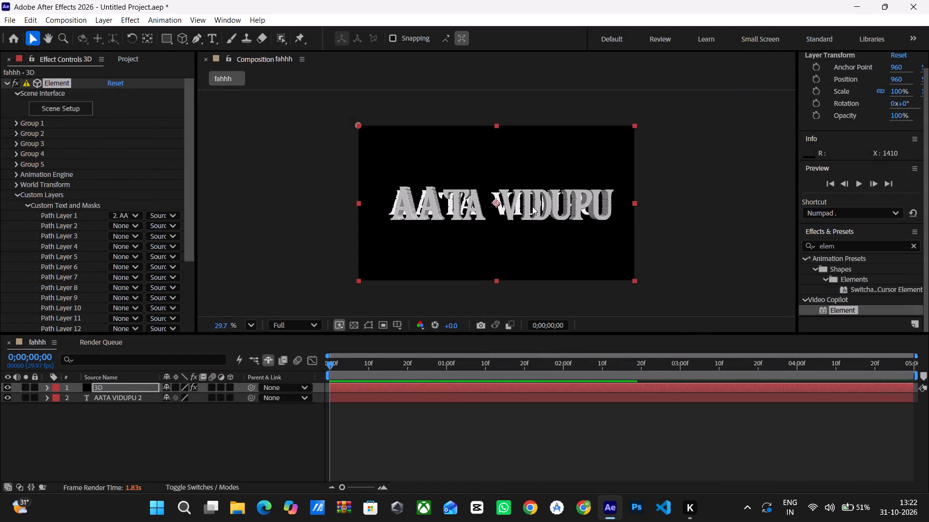
Turn off visibility of the AATA VIDUPU 2 text layer and mark it shy to remove it from the timeline list.
left_click(6, 400)
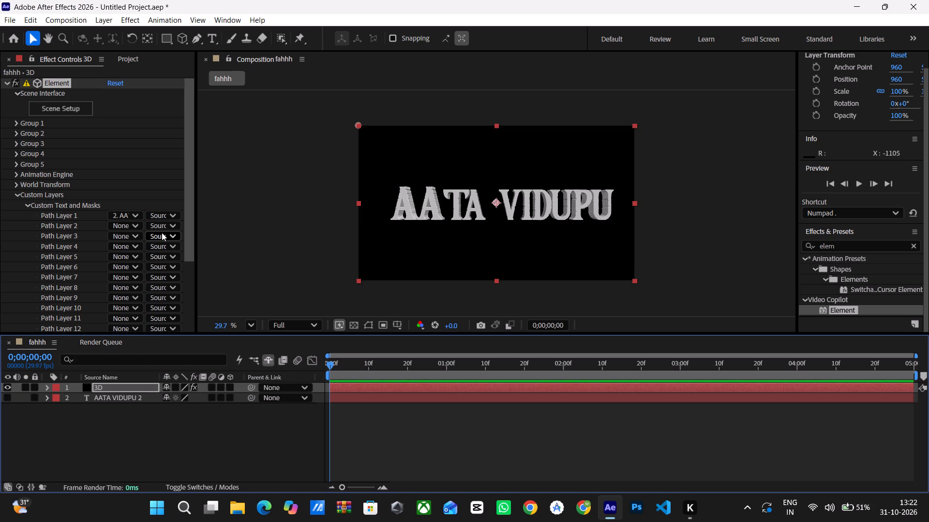
left_click(29, 203)
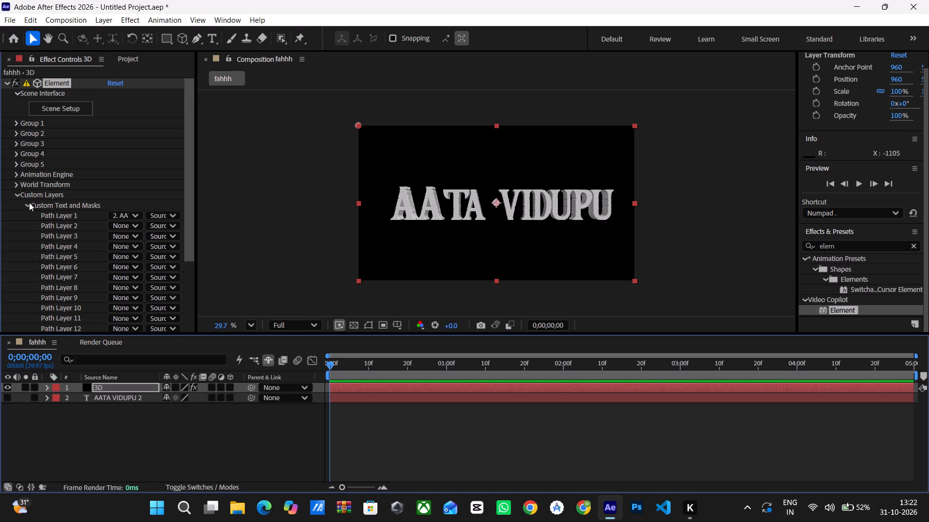
left_click(16, 195)
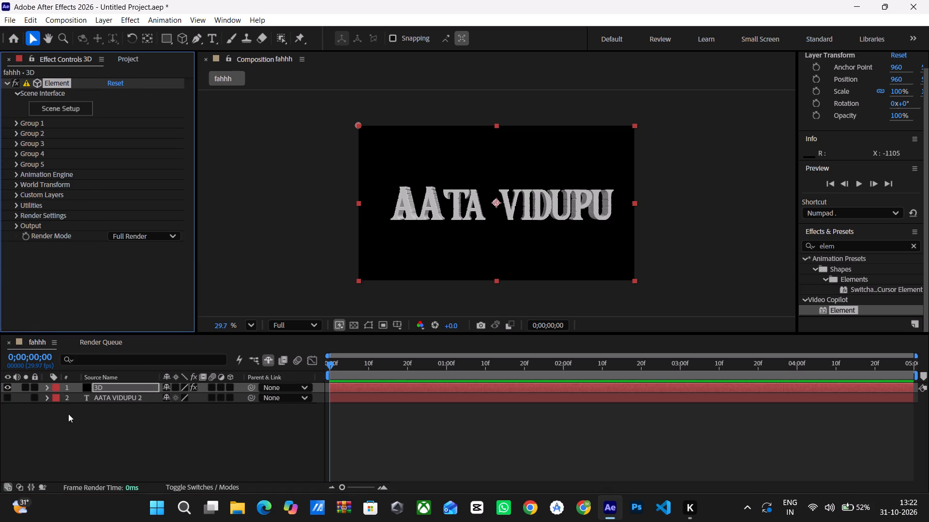
left_click(4, 398)
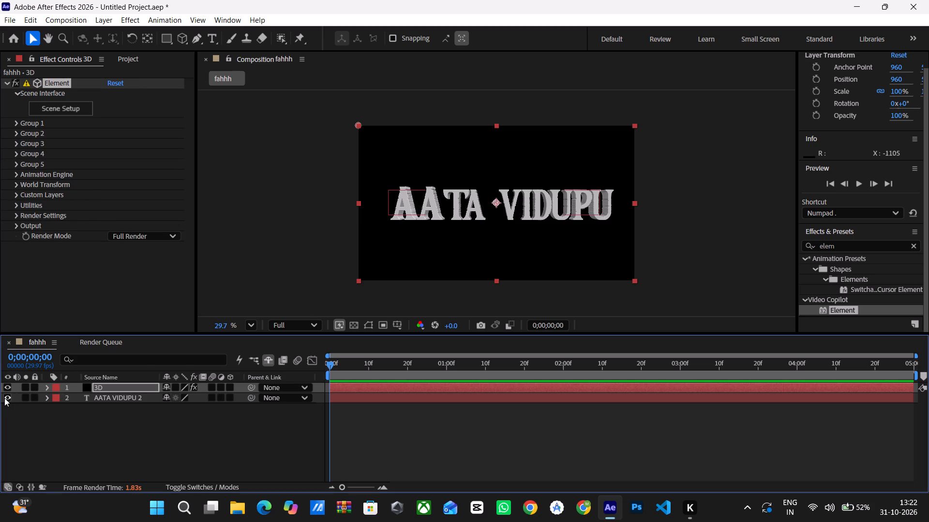
left_click(4, 398)
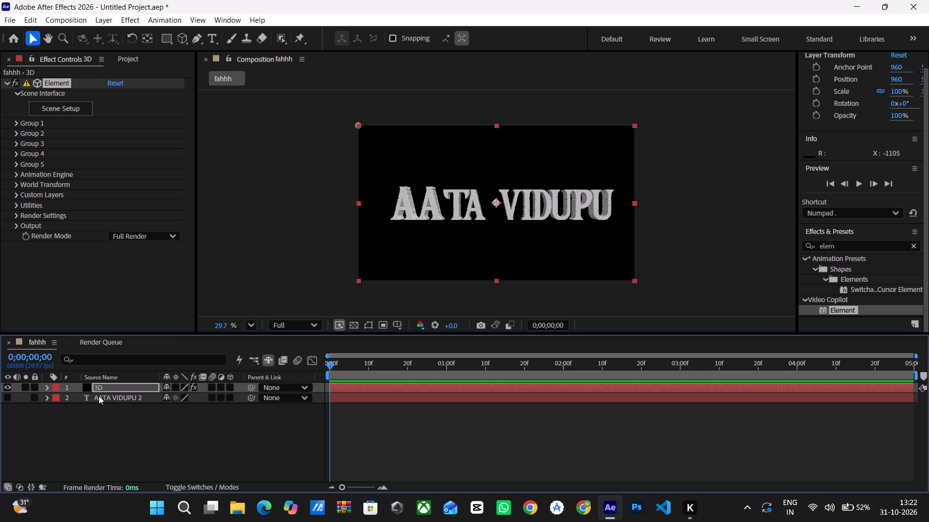
left_click(167, 394)
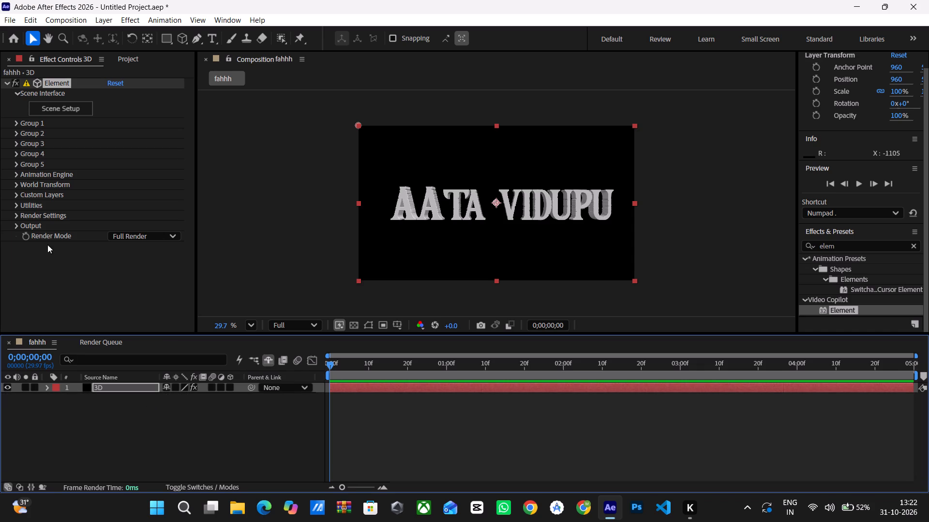
Add a two-node camera with the 50mm preset to the fahhh composition.
right_click(61, 422)
left_click(138, 282)
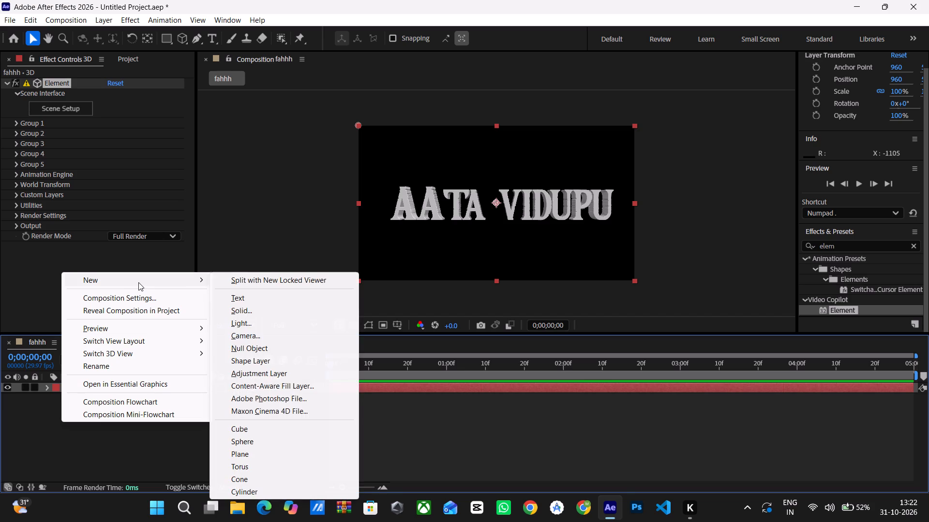
left_click(258, 332)
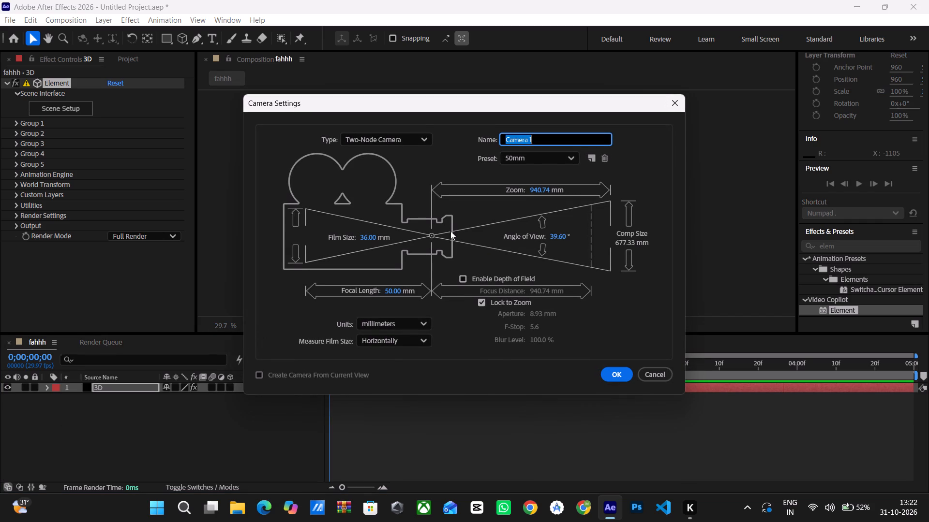
left_click(623, 379)
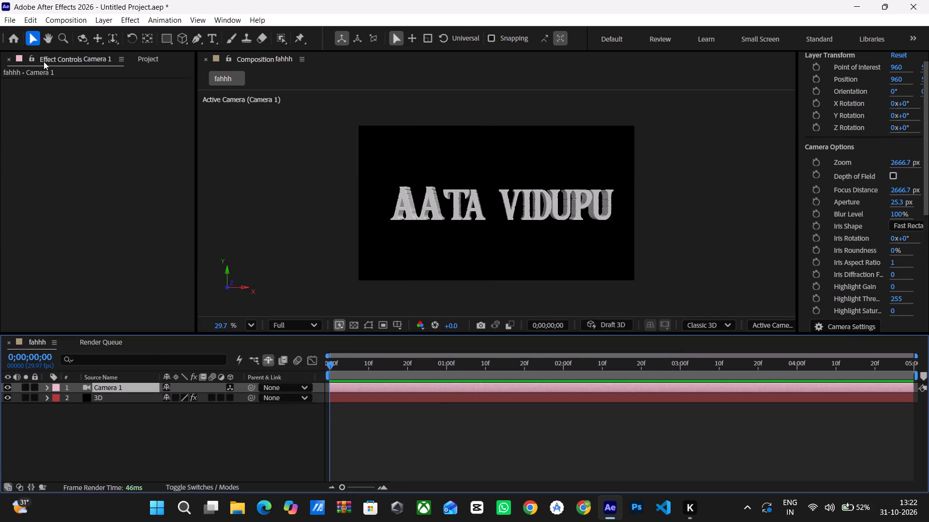
Rotate the Element physical environment on the 3D layer to 102° in X and 45° in Y.
left_click(100, 396)
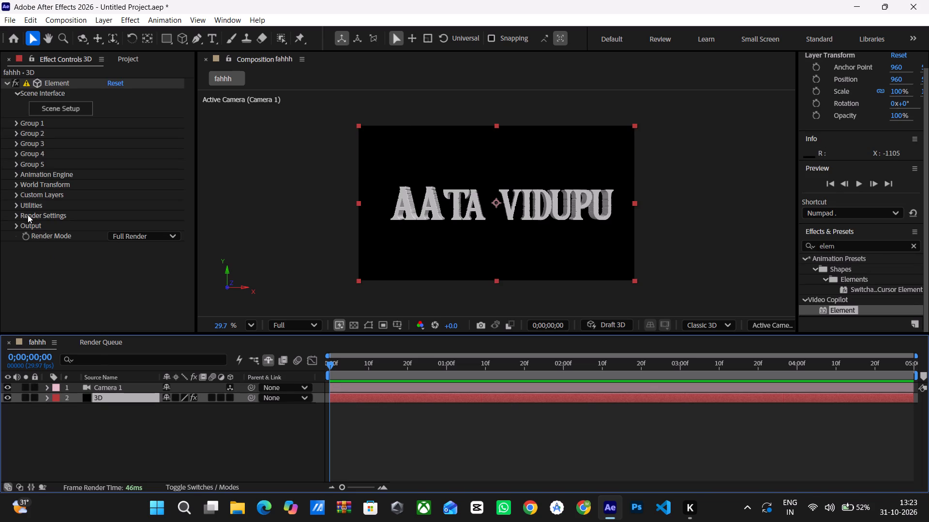
left_click(26, 210)
left_click(16, 217)
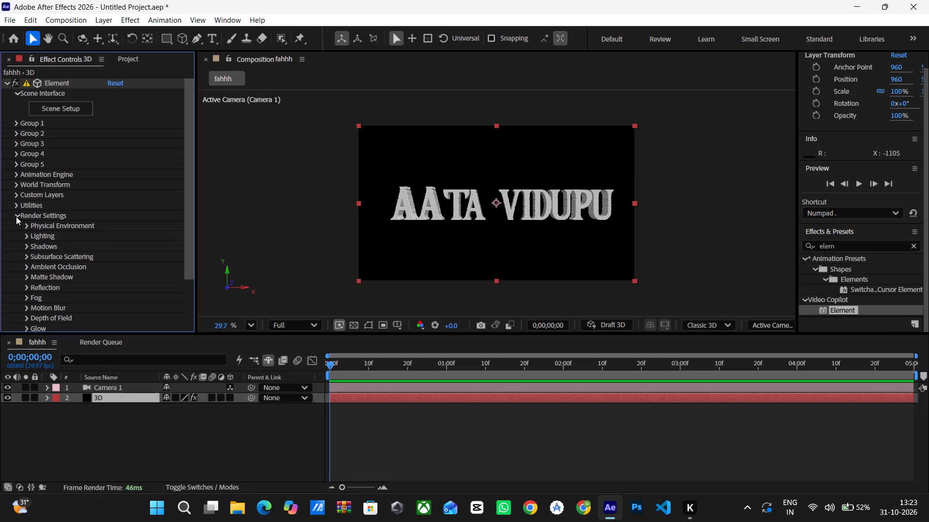
left_click(25, 227)
scroll(69, 252, "down", 2)
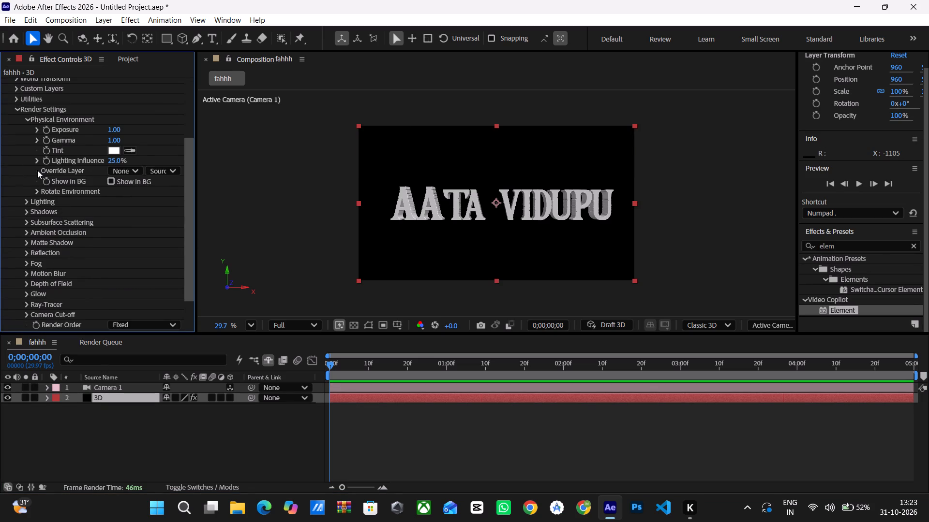
left_click(36, 171)
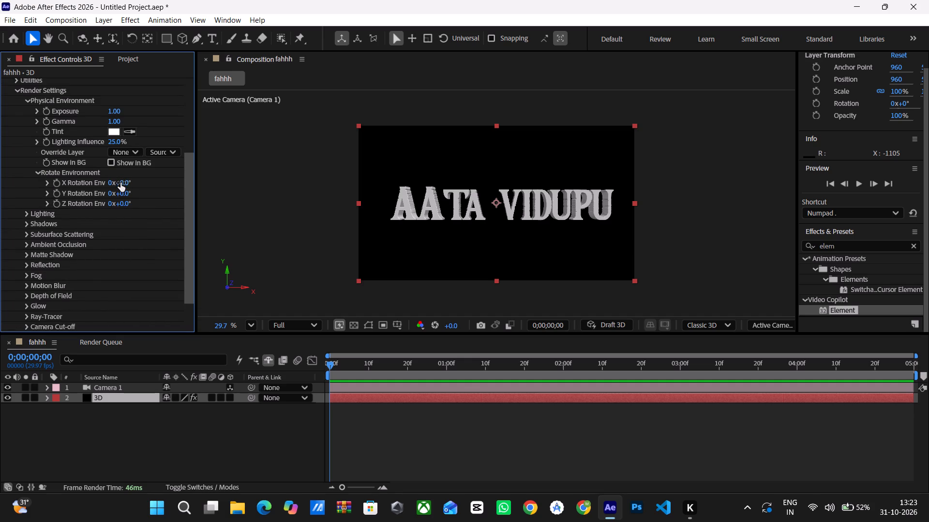
left_click_drag(120, 183, 150, 185)
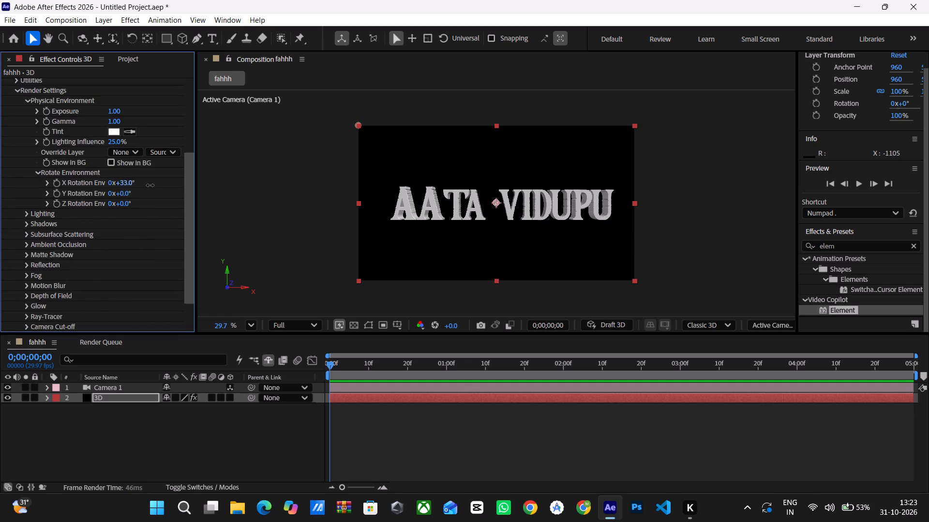
left_click_drag(150, 185, 183, 183)
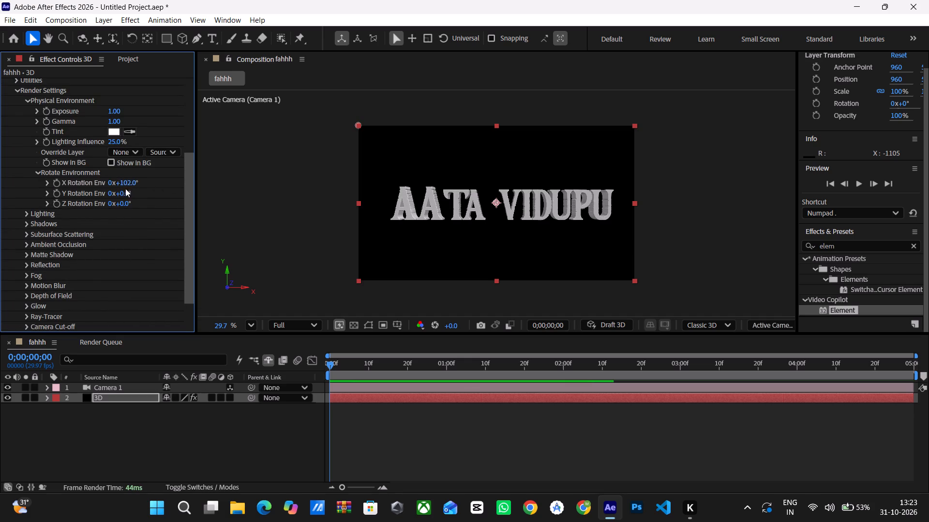
left_click_drag(121, 193, 165, 209)
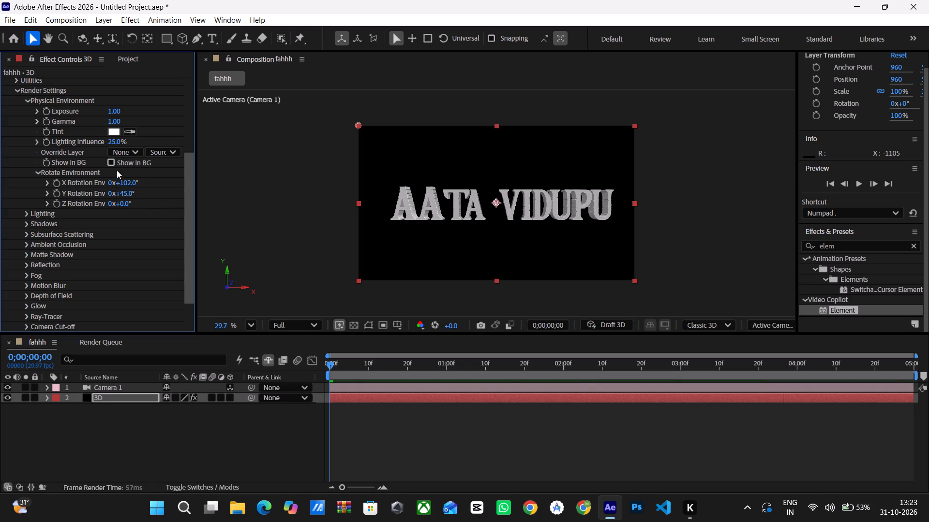
Apply the Chrome material from the Physical presets to the title extrusion in Scene Setup and accept the scene.
scroll(126, 171, "up", 5)
left_click(60, 107)
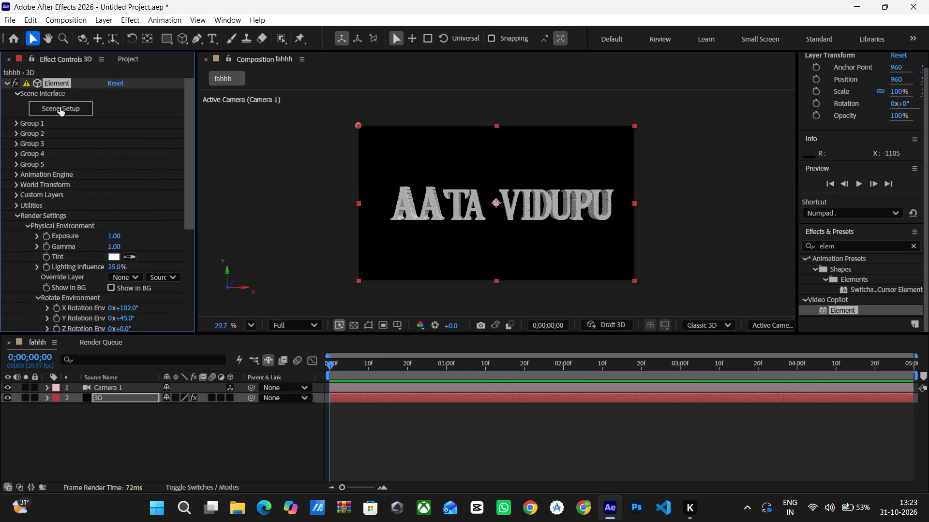
left_click(60, 107)
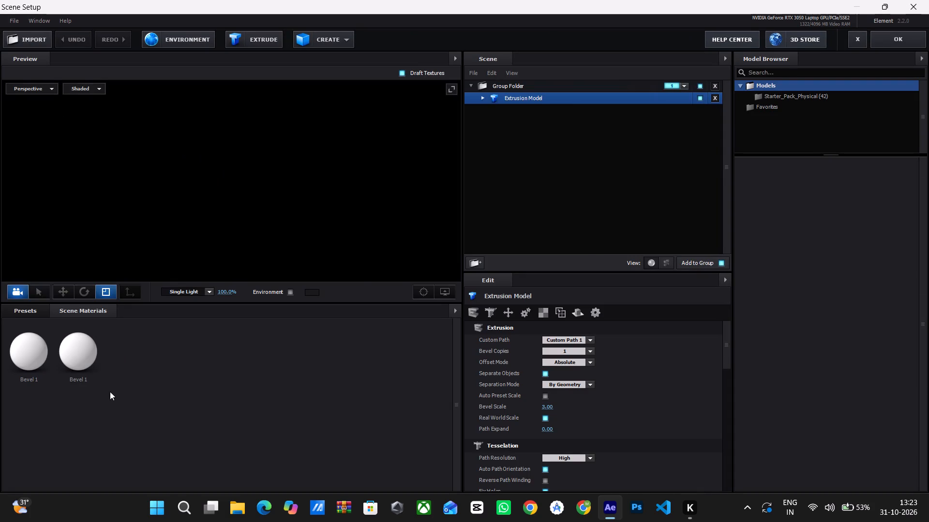
left_click(32, 312)
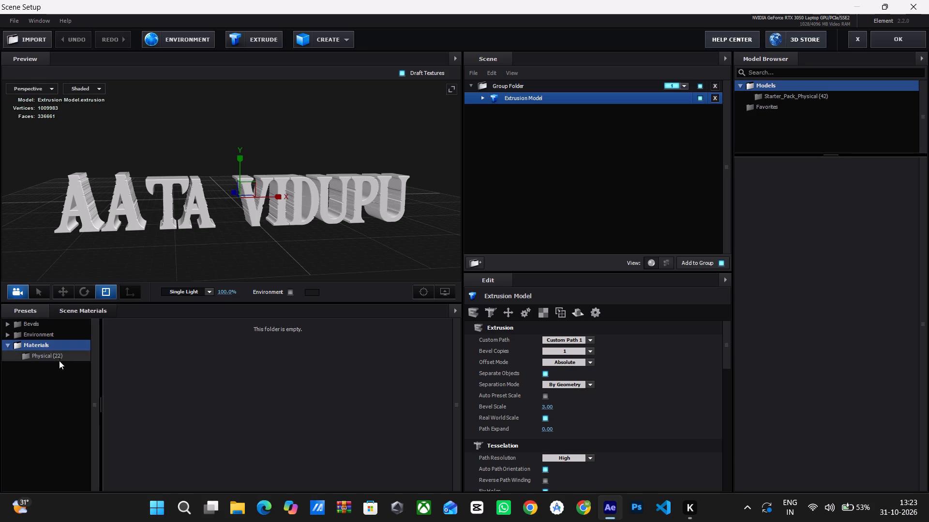
left_click(53, 358)
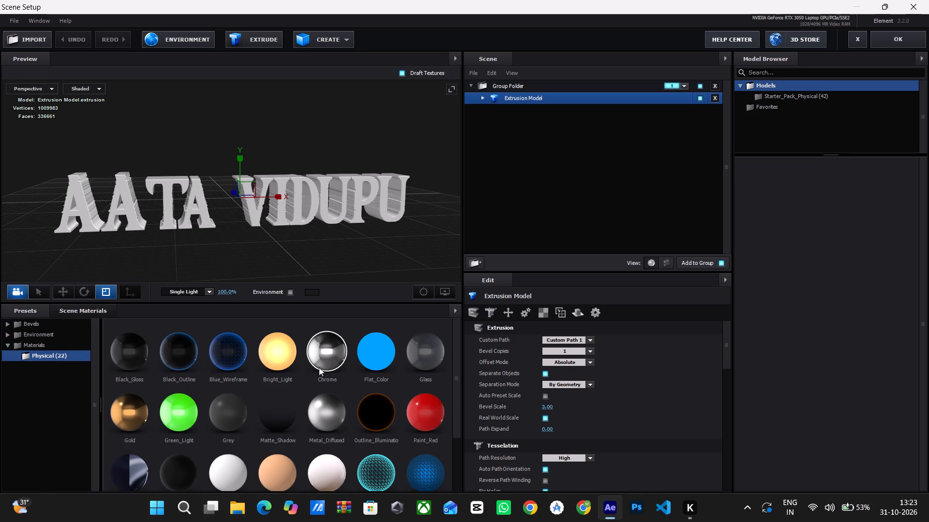
left_click_drag(327, 363, 313, 212)
left_click_drag(313, 244, 304, 244)
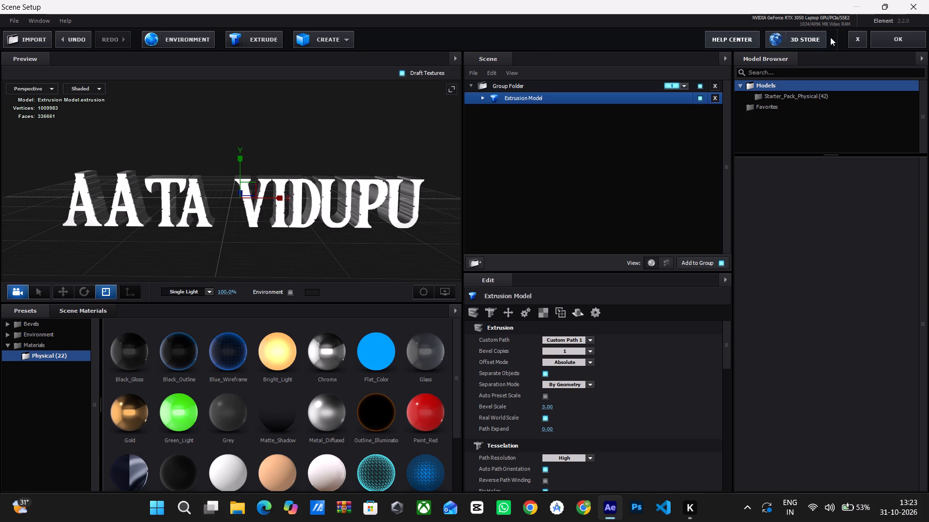
left_click(886, 43)
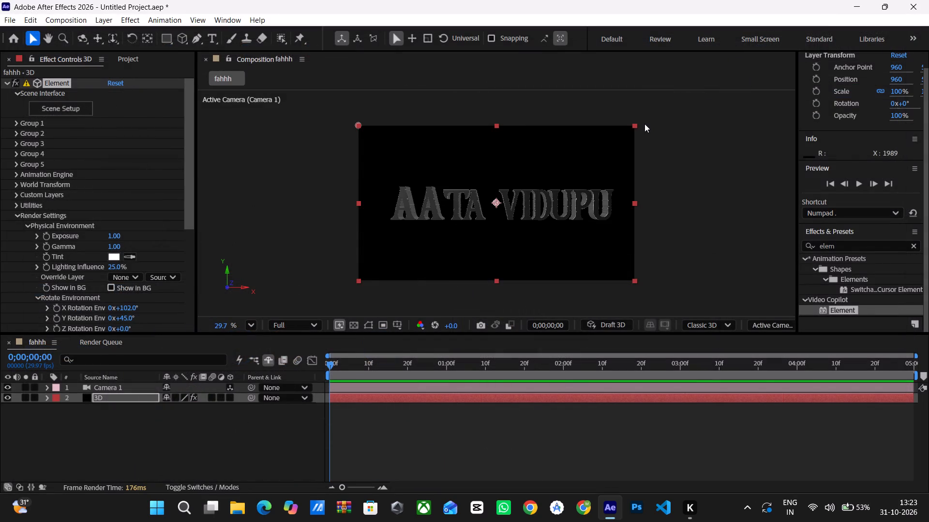
Set the X rotation of the Element physical environment on the 3D layer to 146°.
scroll(147, 304, "down", 1)
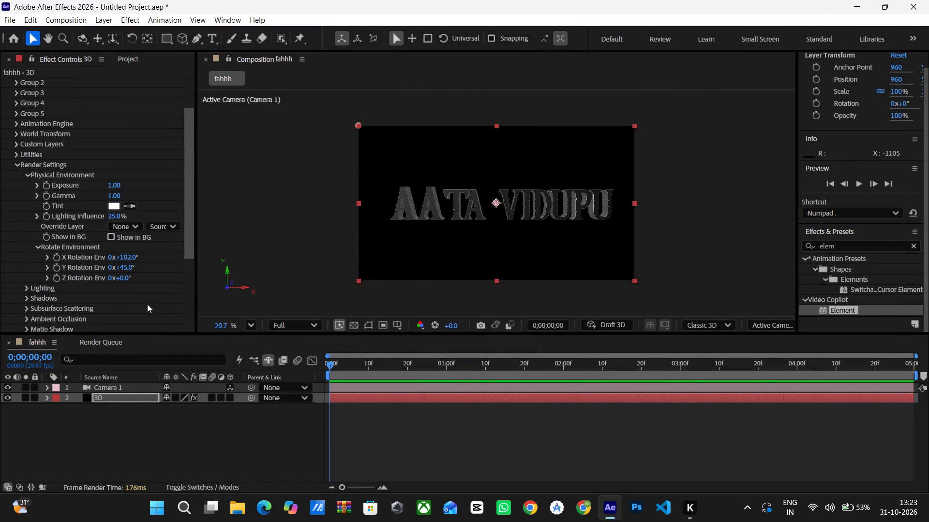
left_click_drag(125, 256, 112, 260)
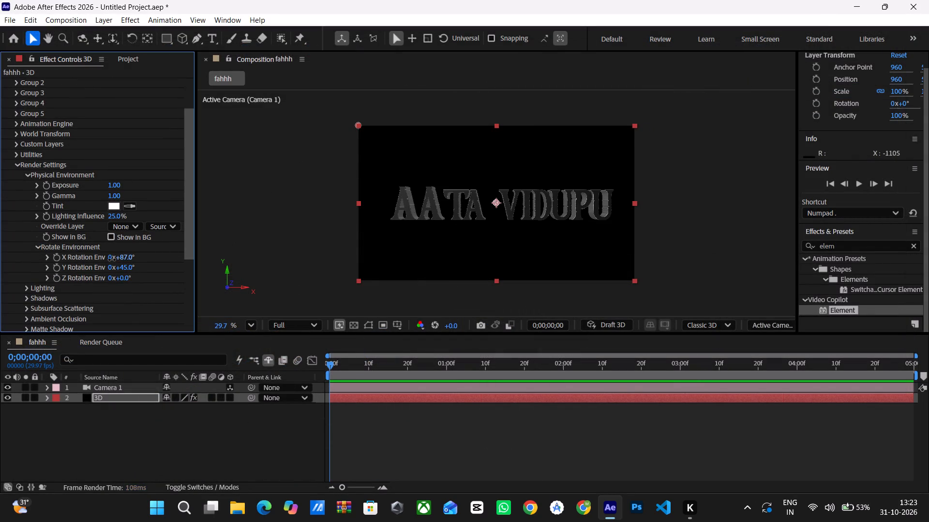
left_click_drag(112, 260, 107, 265)
left_click_drag(123, 257, 110, 259)
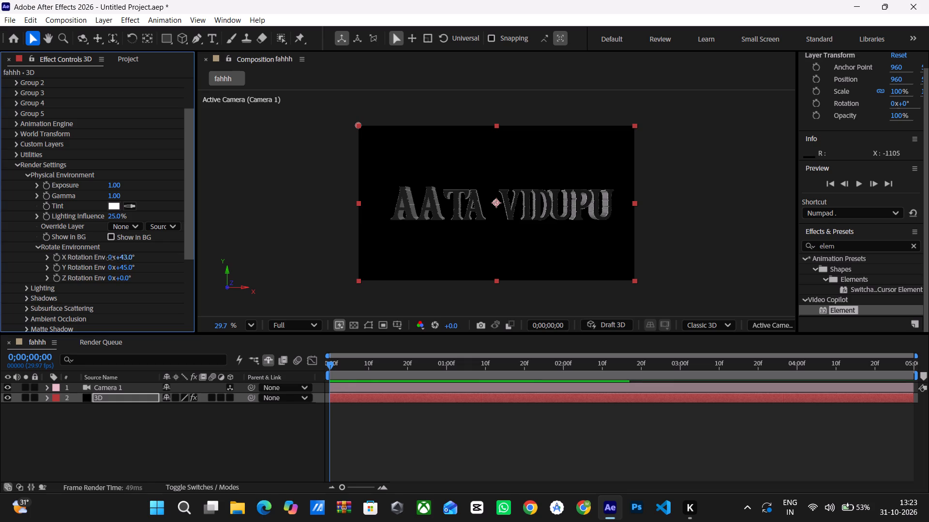
left_click_drag(110, 259, 106, 265)
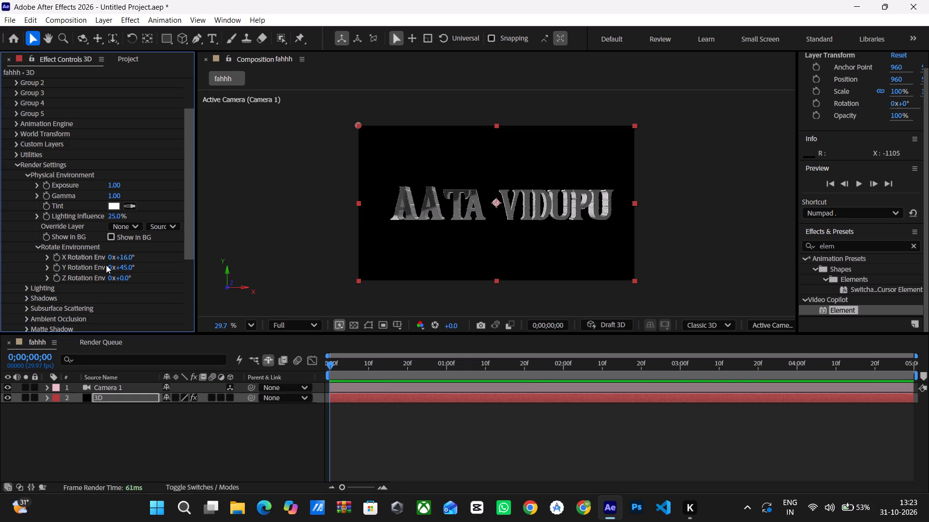
scroll(109, 345, "up", 4)
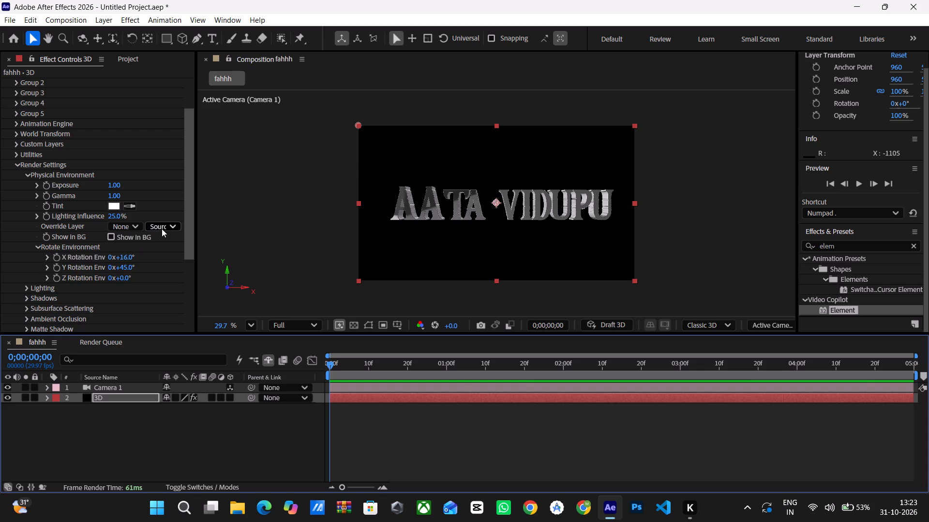
left_click_drag(130, 220, 129, 226)
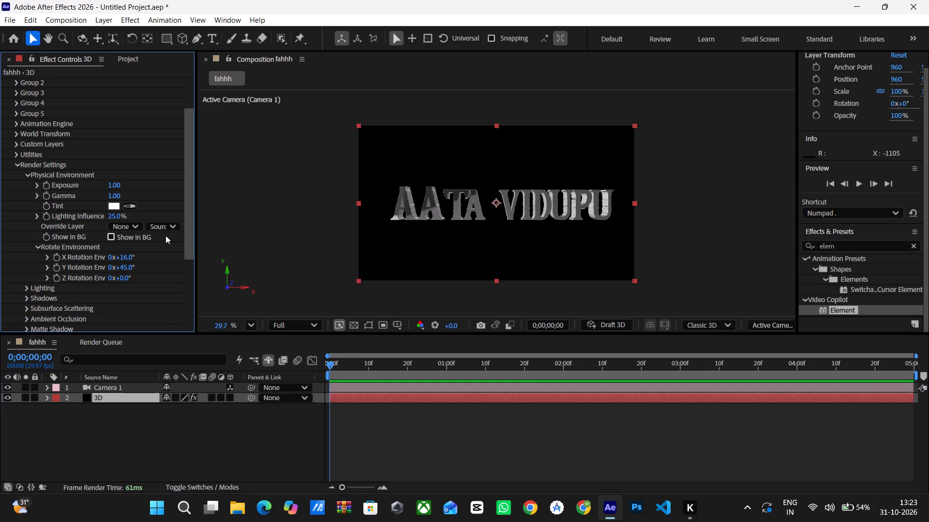
left_click_drag(128, 257, 96, 261)
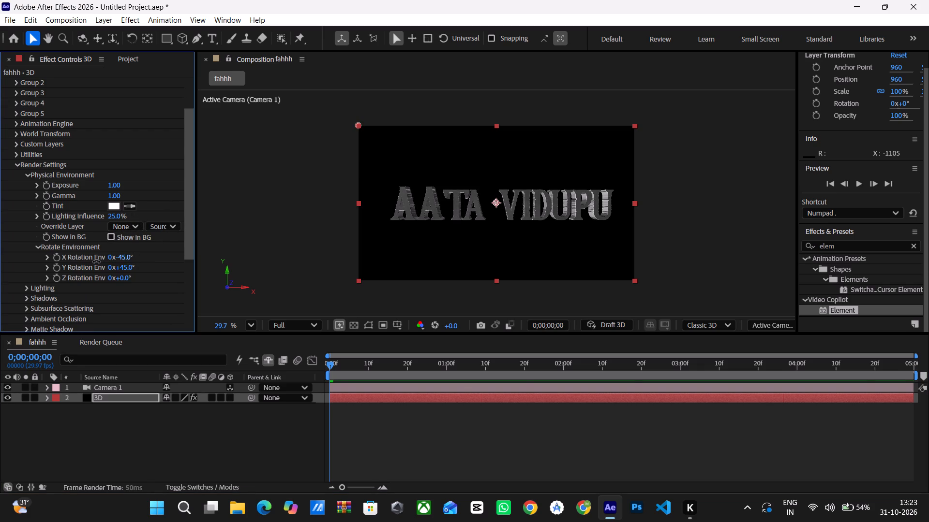
left_click_drag(96, 261, 154, 261)
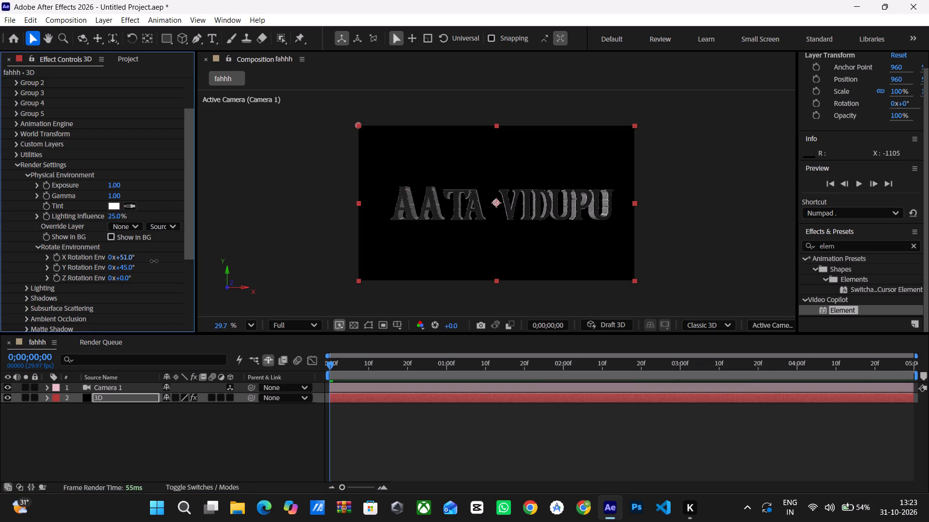
left_click_drag(154, 261, 95, 264)
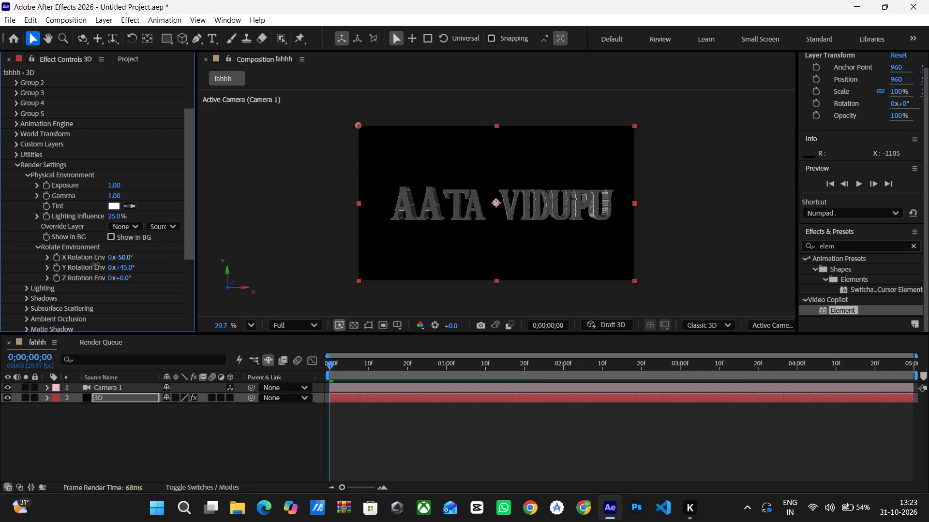
left_click_drag(95, 264, 228, 256)
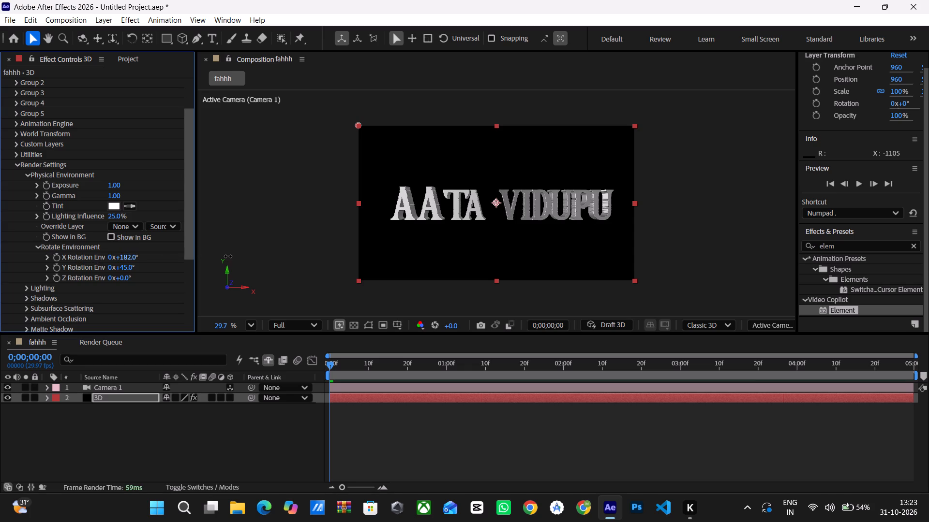
left_click_drag(228, 256, 210, 259)
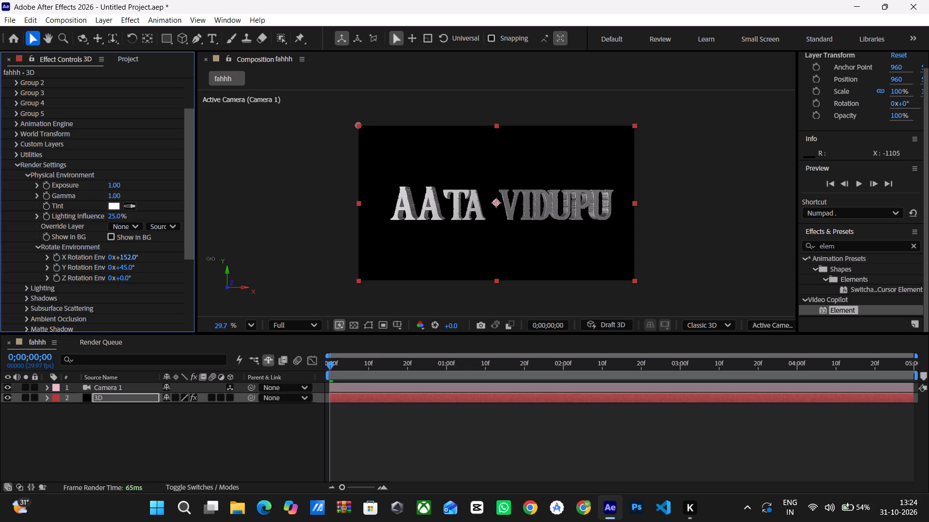
left_click_drag(210, 259, 209, 259)
left_click(209, 259)
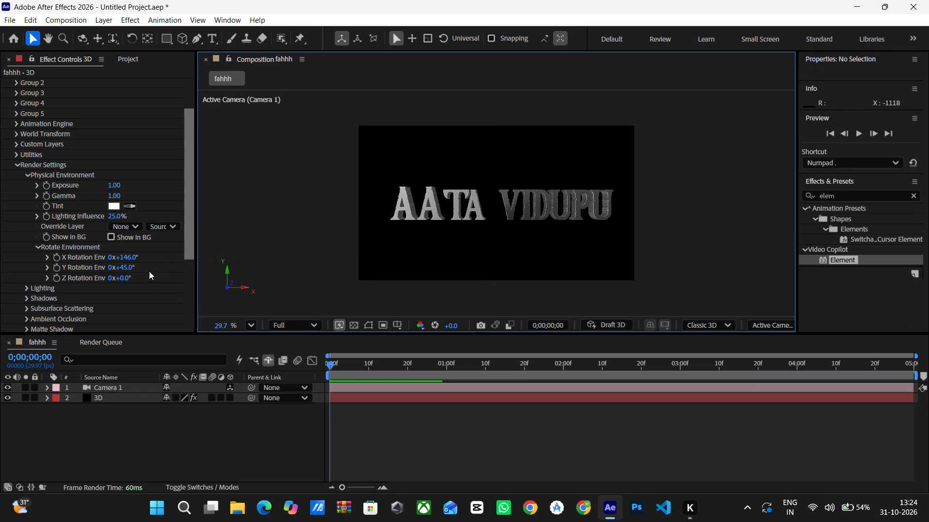
Set the environment's Y rotation to 62° and its Z rotation to -4°.
left_click_drag(126, 266, 148, 269)
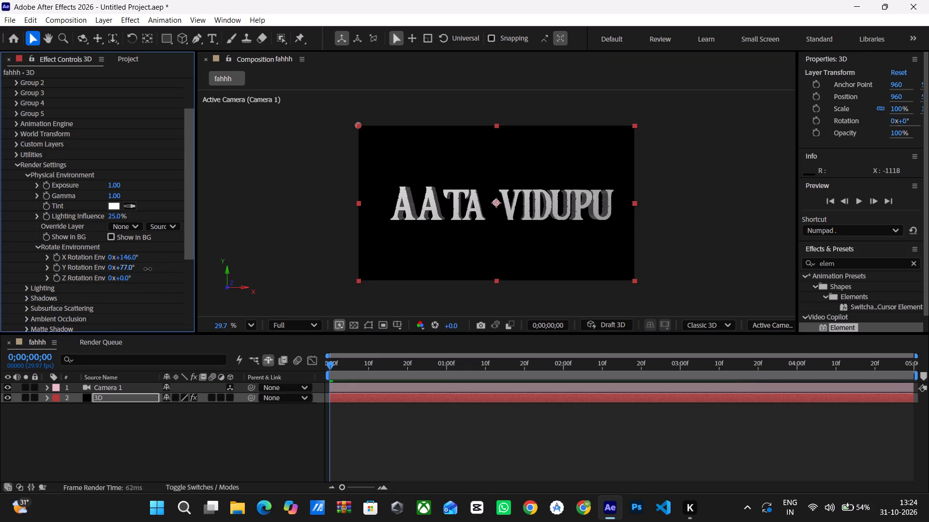
left_click_drag(148, 269, 133, 269)
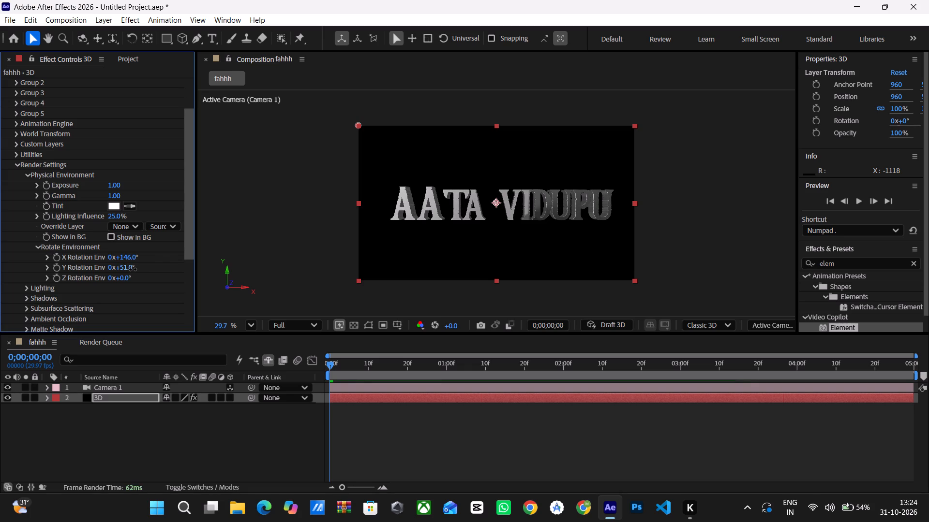
left_click_drag(133, 269, 138, 268)
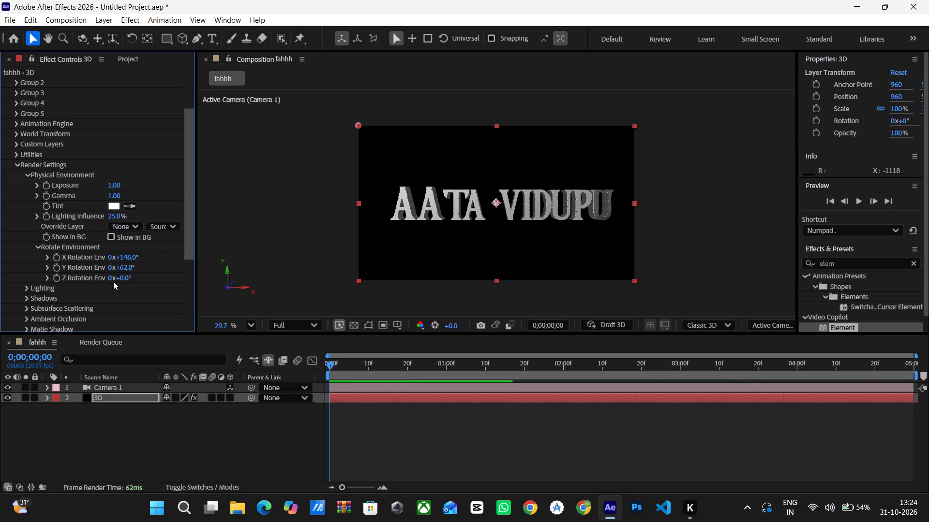
left_click(121, 278)
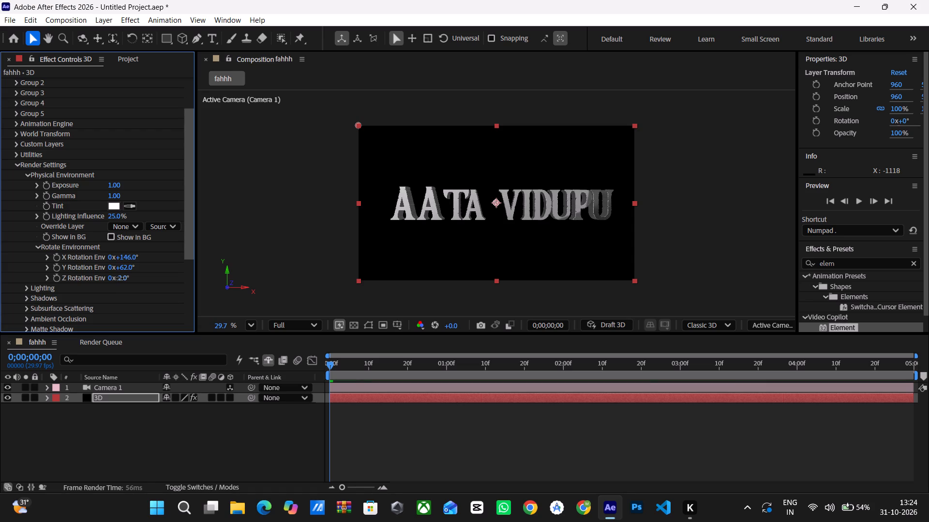
left_click(124, 266)
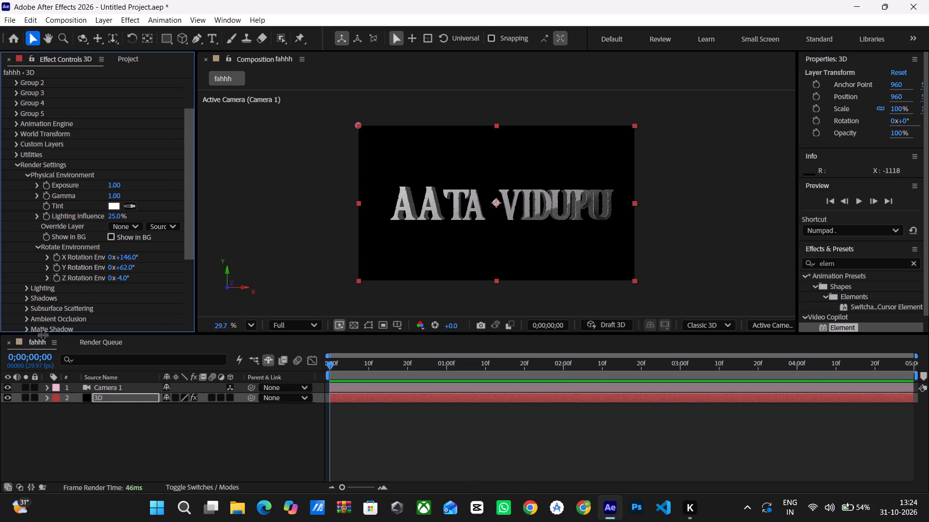
Enable Multi-Object in the Particle Look settings of Element Group 1.
left_click(17, 164)
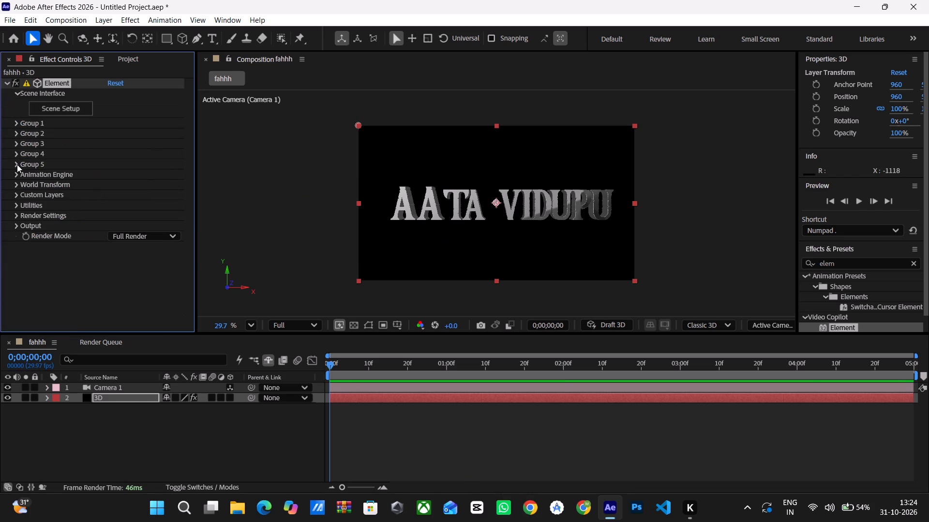
left_click(11, 123)
left_click(18, 124)
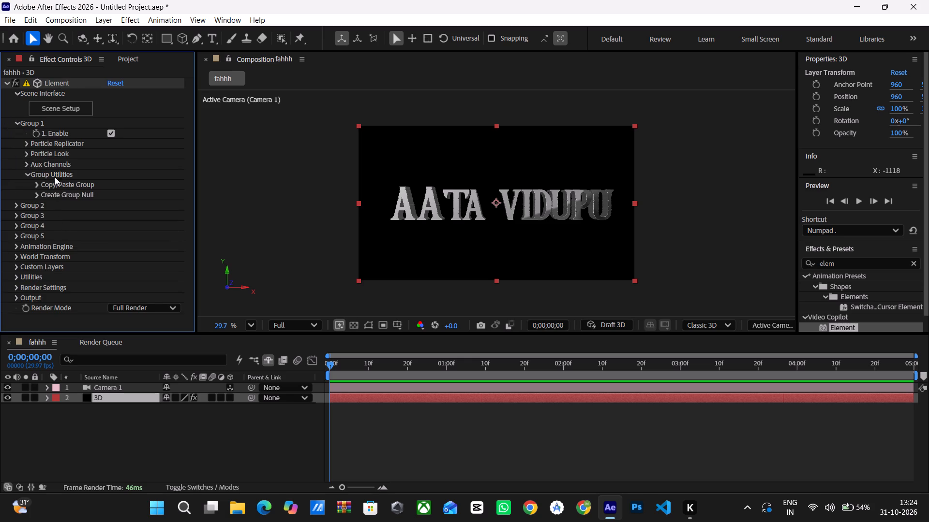
left_click(24, 149)
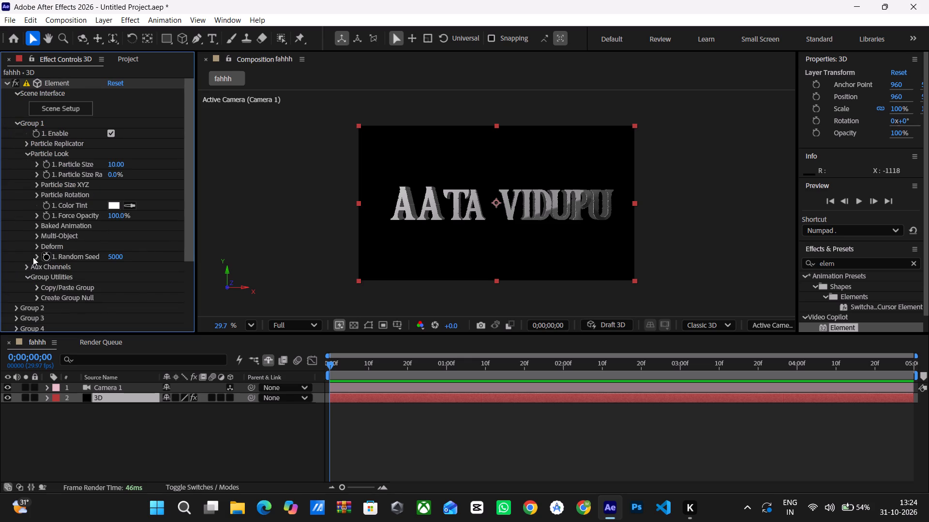
left_click(36, 232)
left_click(104, 246)
scroll(92, 232, "down", 3)
left_click(109, 166)
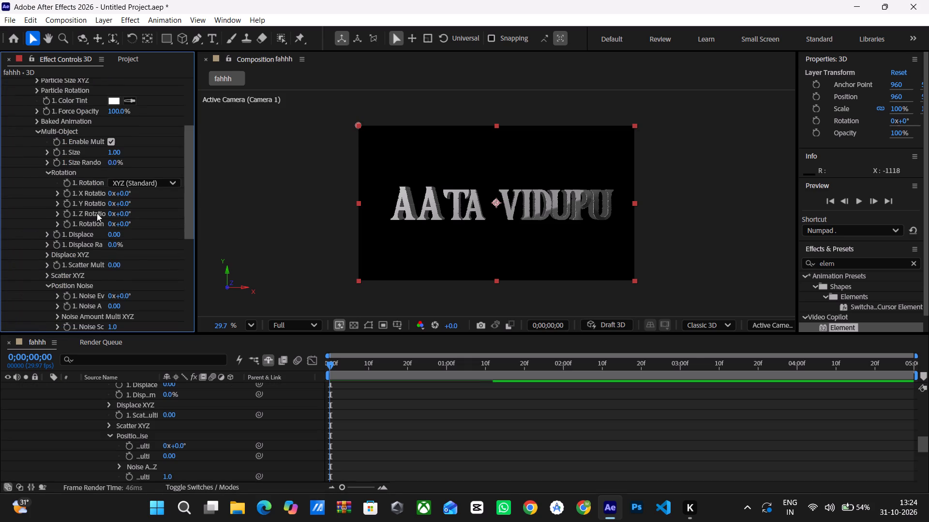
Turn on keyframing at 0;00;00;00 for Multi-Object X, Y and Z Rotation and the Rotation property directly below them.
scroll(96, 206, "down", 1)
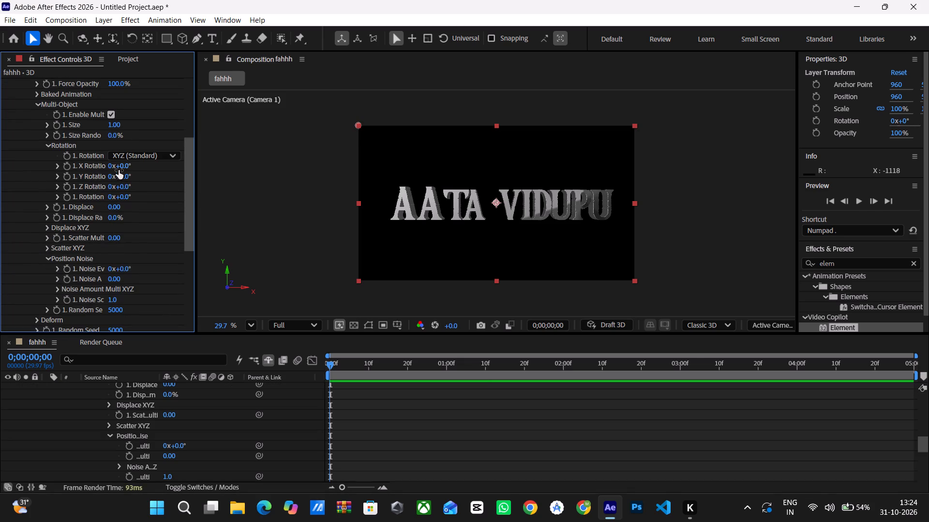
left_click(67, 167)
left_click(69, 179)
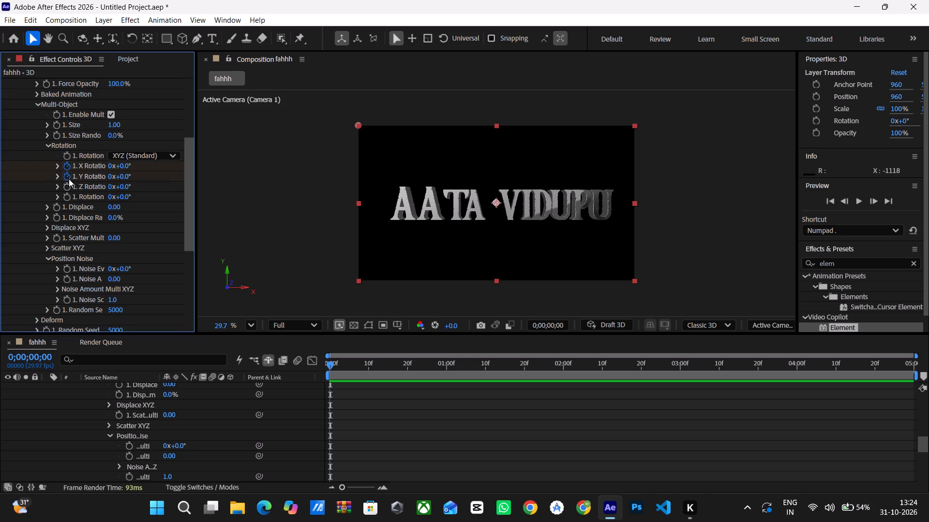
left_click(68, 187)
left_click(66, 199)
Set Multi-Object X Rotation to -41°, Y Rotation to -60° and the Rotation property below Z to 173° on the first frame.
left_click_drag(123, 167, 198, 174)
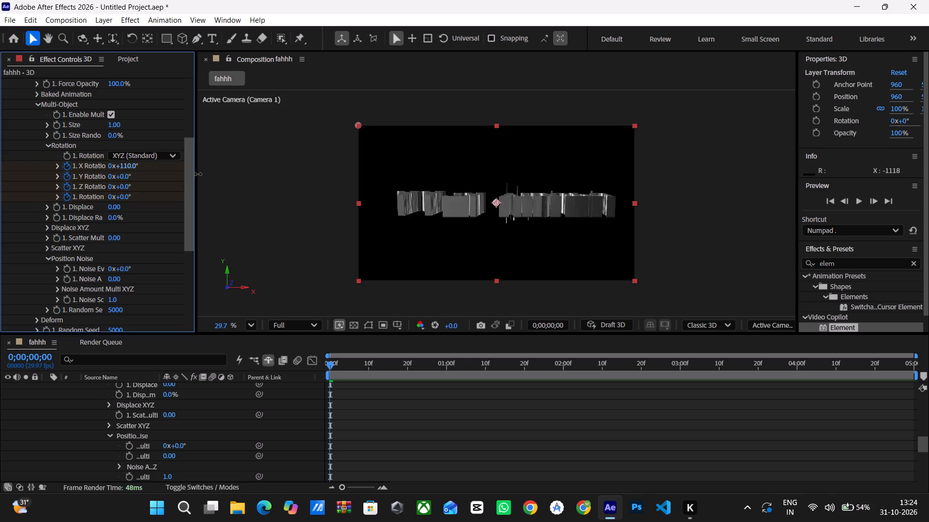
left_click_drag(198, 174, 165, 176)
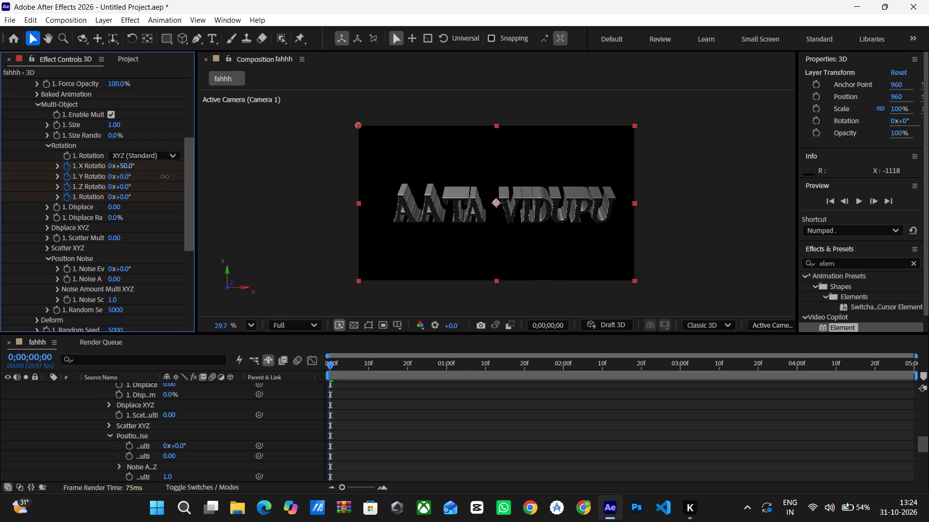
left_click_drag(165, 176, 176, 221)
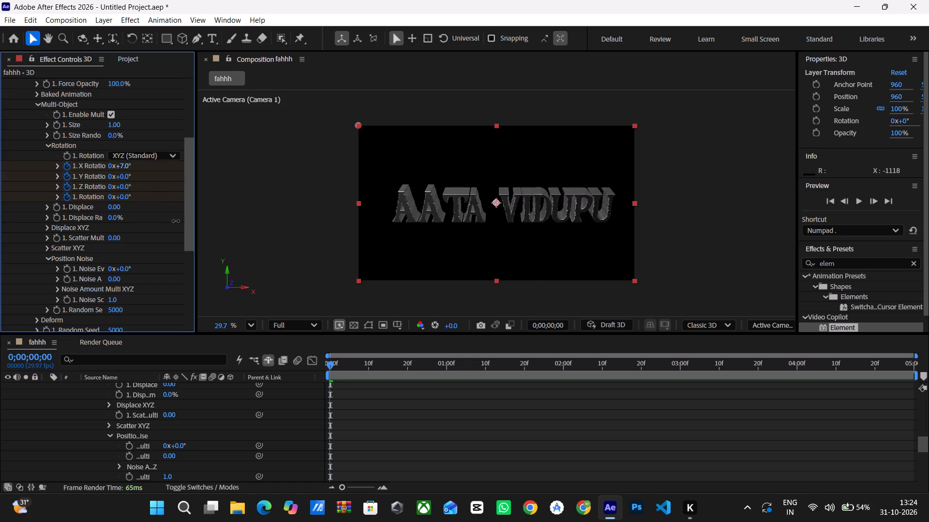
left_click_drag(176, 221, 184, 252)
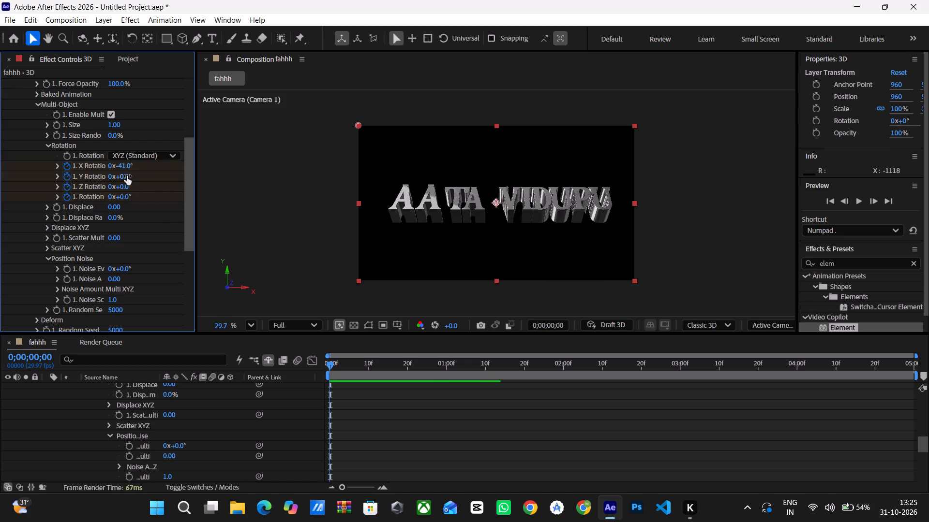
left_click_drag(127, 176, 95, 180)
left_click_drag(123, 196, 154, 200)
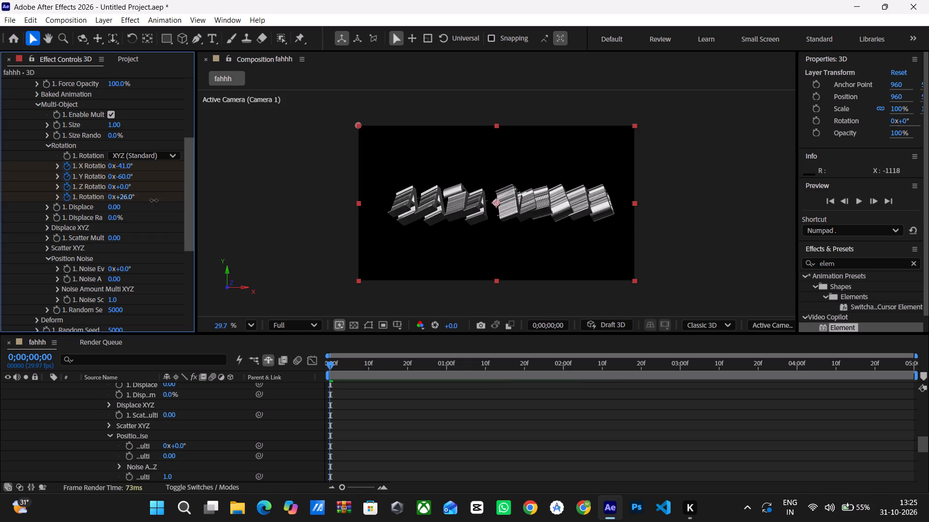
left_click_drag(154, 200, 248, 216)
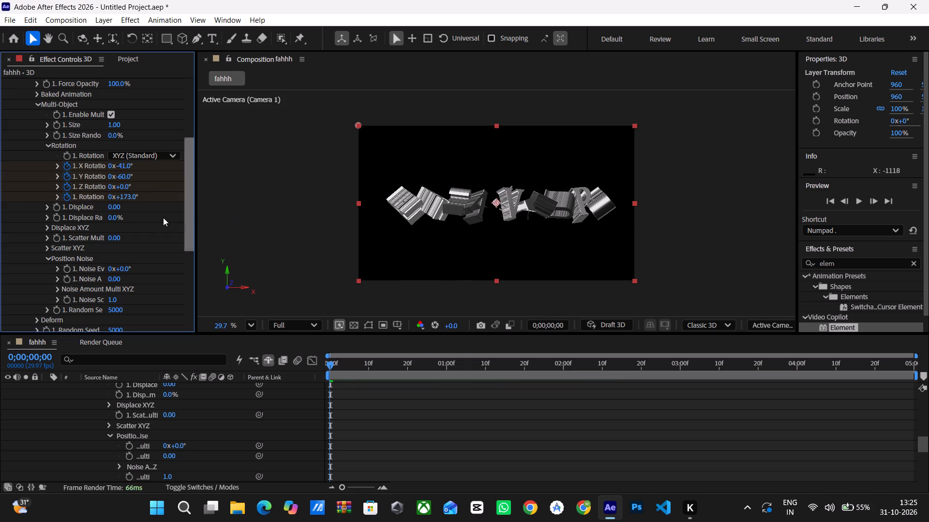
Keyframe Multi-Object Displace on the first frame and raise it to 3.28 to spread the letters apart.
left_click(60, 207)
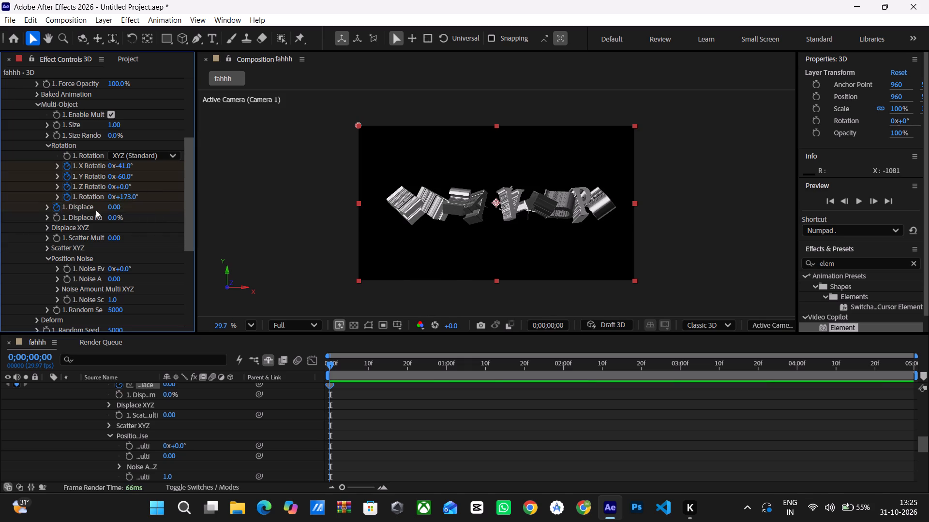
left_click_drag(112, 209, 172, 215)
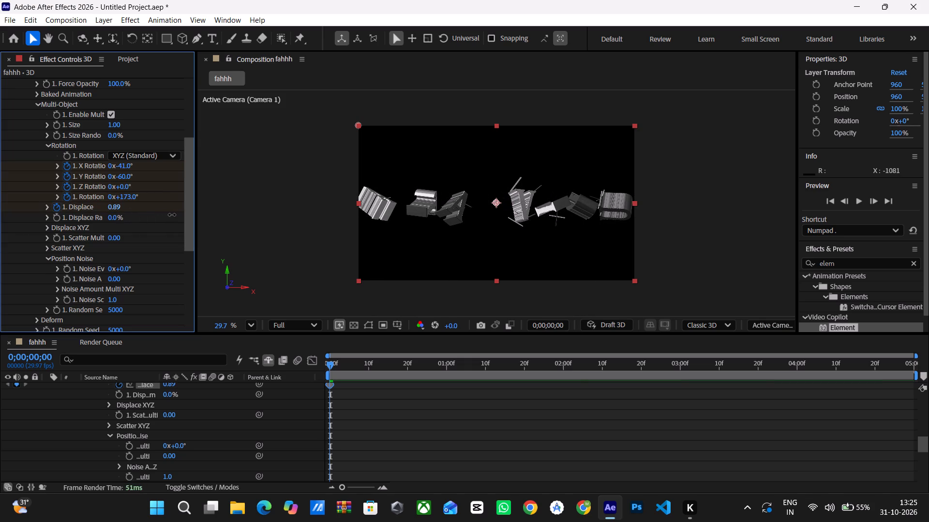
left_click_drag(172, 215, 210, 219)
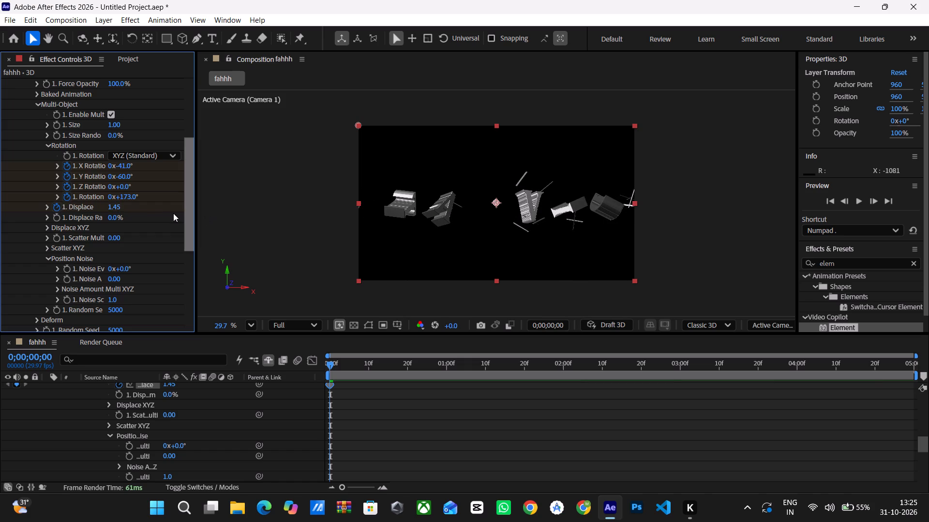
left_click_drag(114, 206, 150, 211)
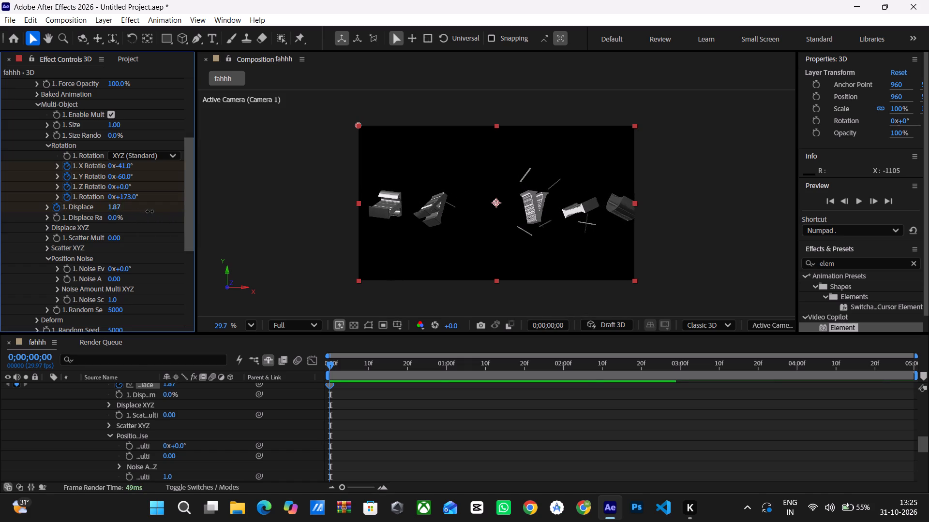
left_click_drag(150, 211, 228, 210)
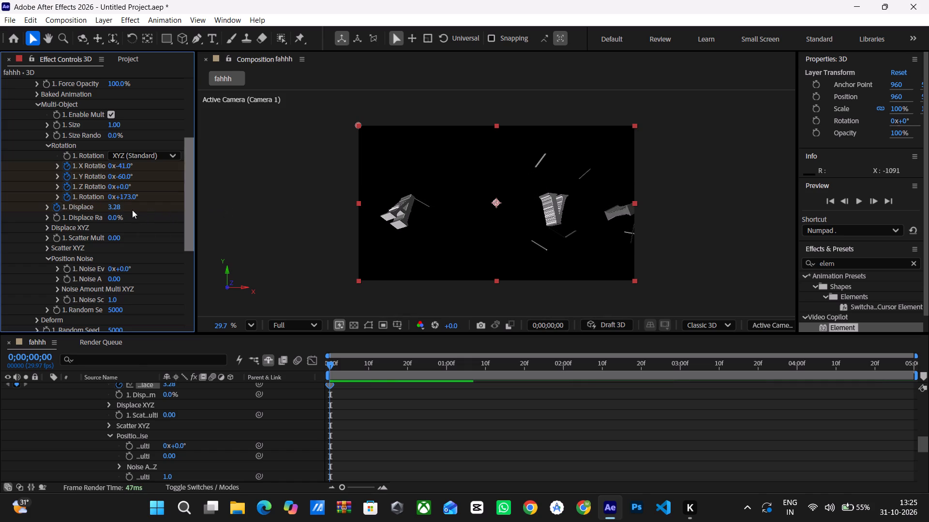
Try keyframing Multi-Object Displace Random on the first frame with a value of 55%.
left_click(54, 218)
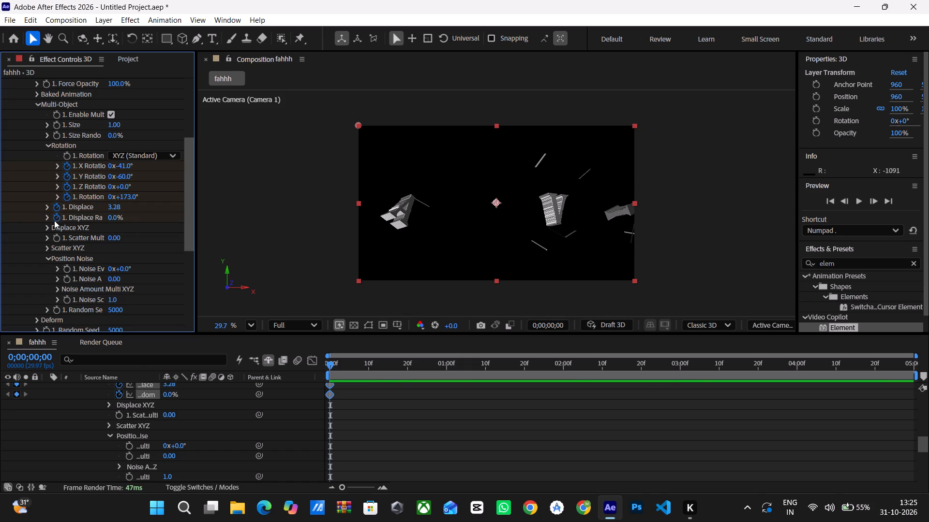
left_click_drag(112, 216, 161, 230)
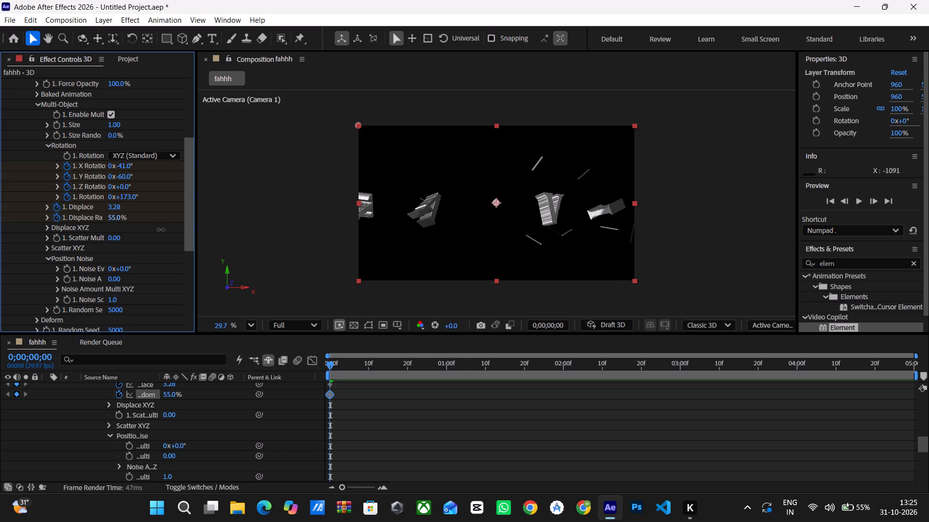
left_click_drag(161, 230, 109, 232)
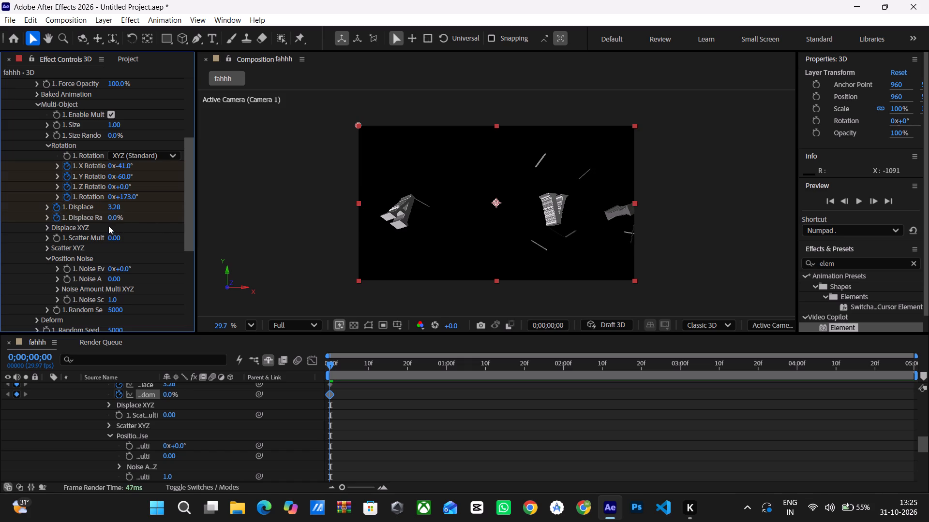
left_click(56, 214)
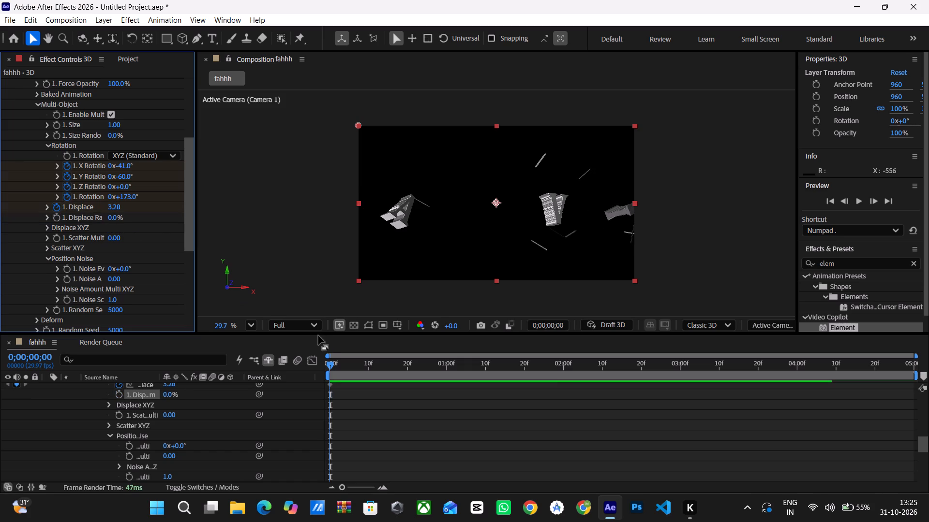
At 0;00;00;14, set Multi-Object X, Y and Z Rotation and the Rotation property directly below them to 0°.
left_click_drag(329, 362, 385, 366)
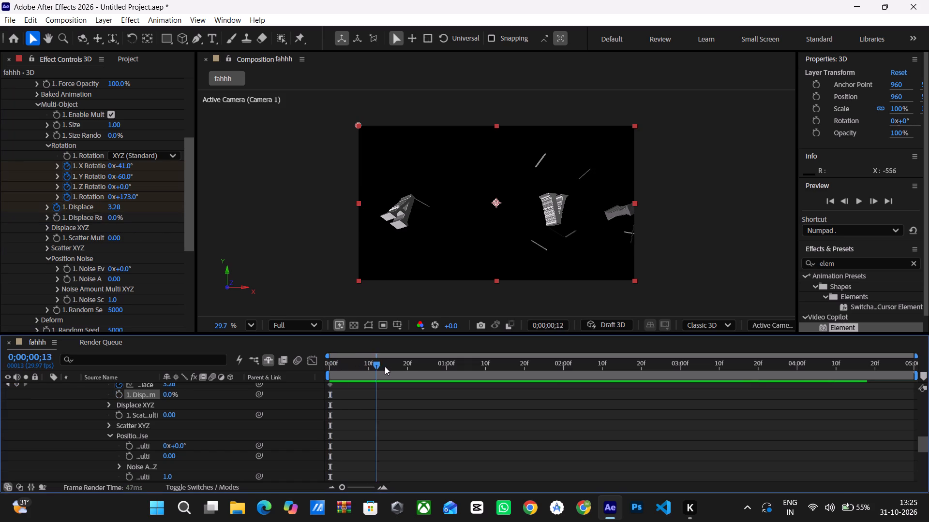
left_click_drag(385, 366, 545, 362)
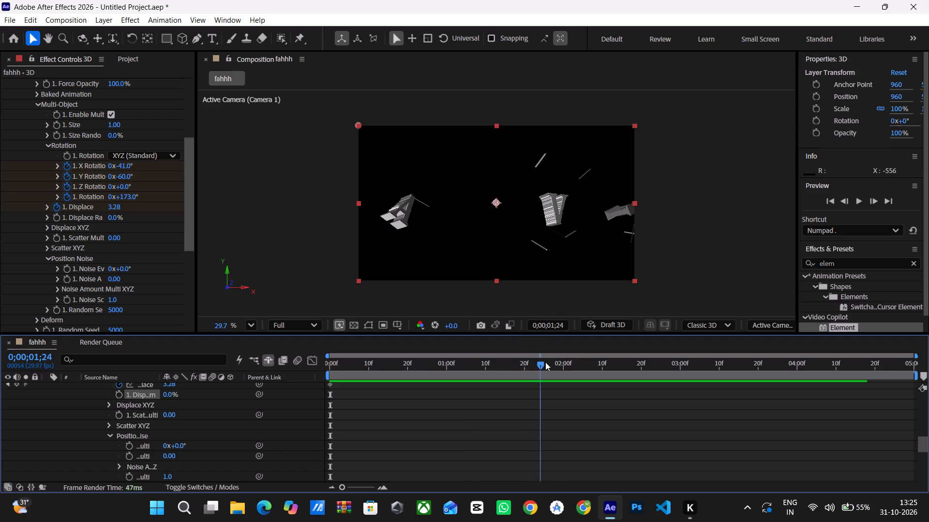
left_click_drag(545, 362, 447, 369)
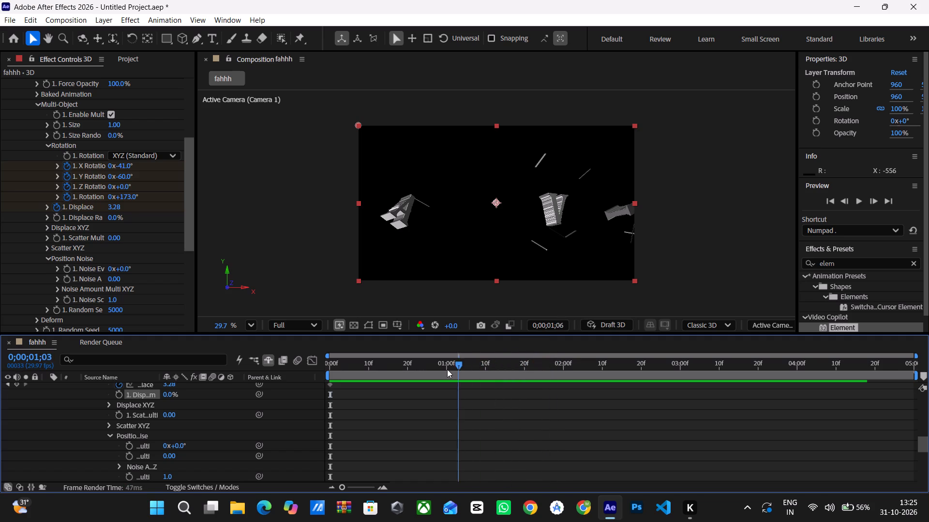
left_click_drag(447, 369, 381, 370)
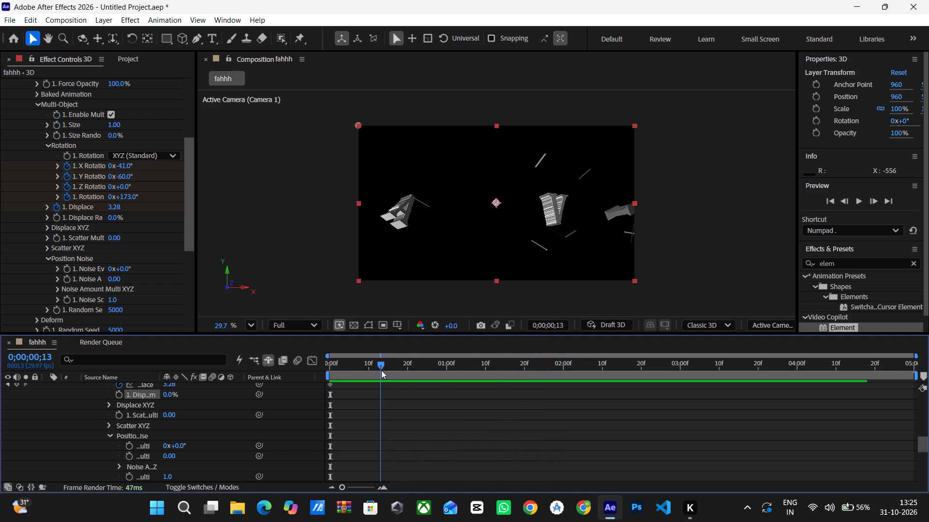
left_click_drag(381, 370, 382, 372)
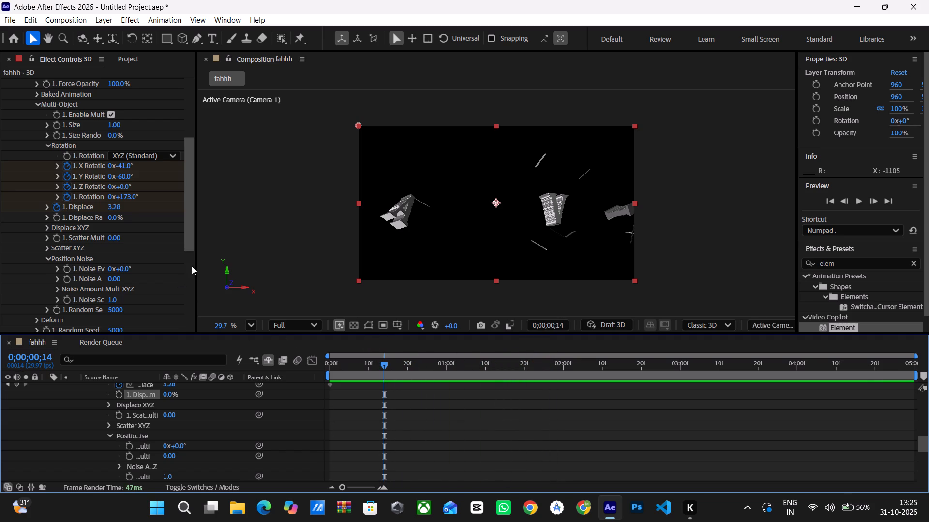
left_click(128, 164)
key("0")
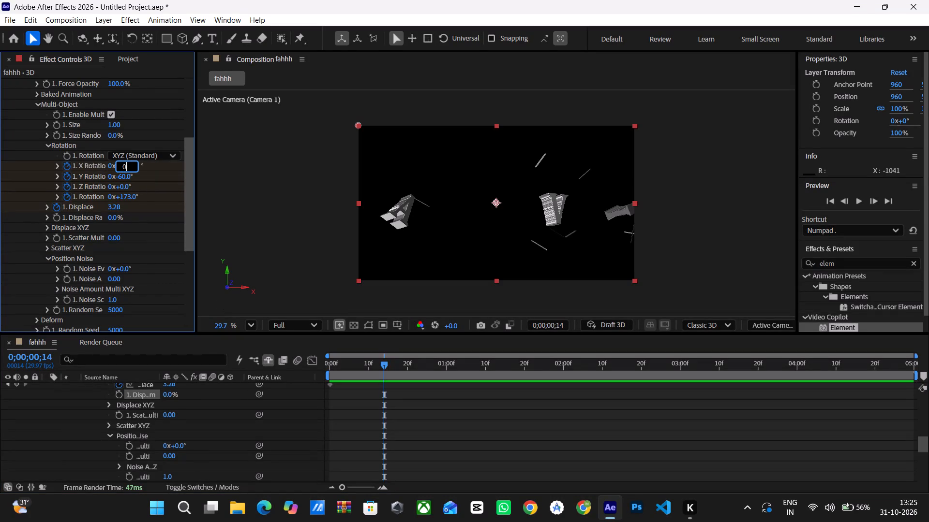
key("Return")
left_click(123, 175)
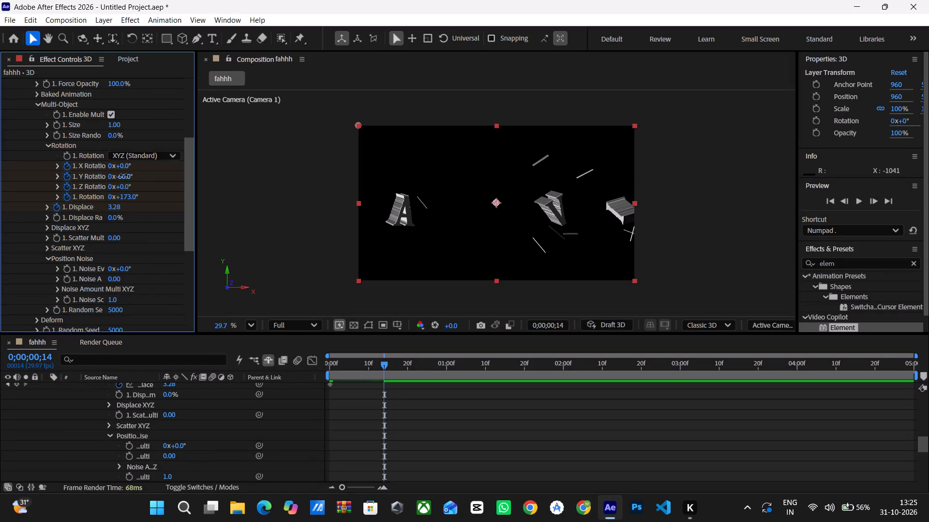
key("0")
key("Return")
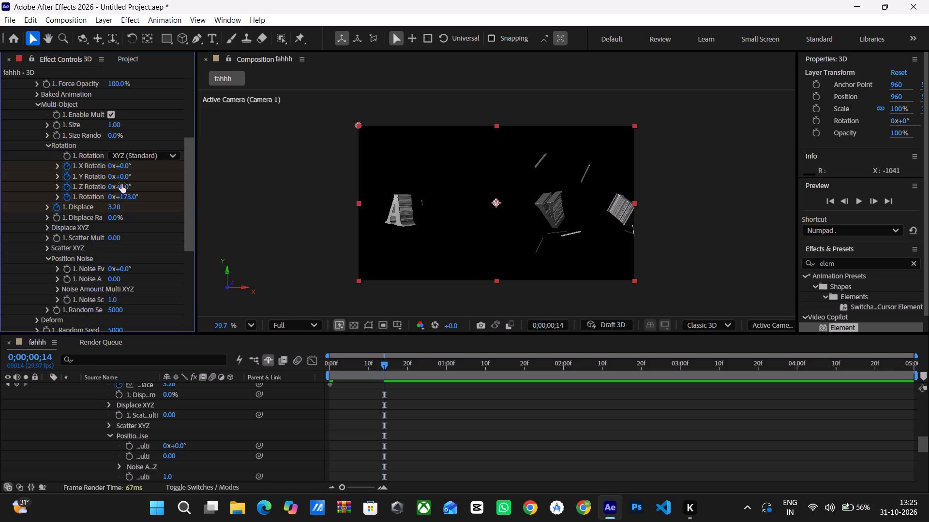
left_click(121, 185)
key("0")
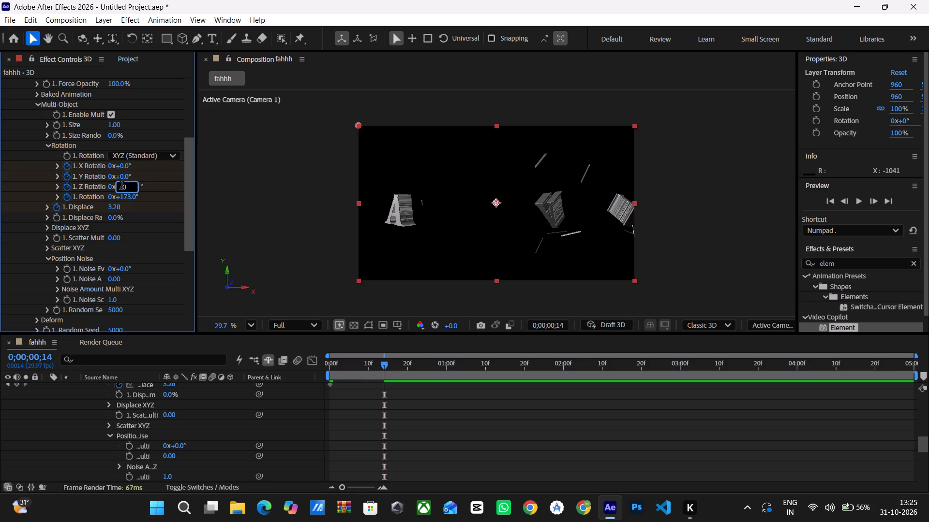
key("Return")
left_click(126, 194)
key("0")
key("Return")
Set Multi-Object Displace to 0 at 0;00;00;14 to bring the letters back together.
left_click(117, 206)
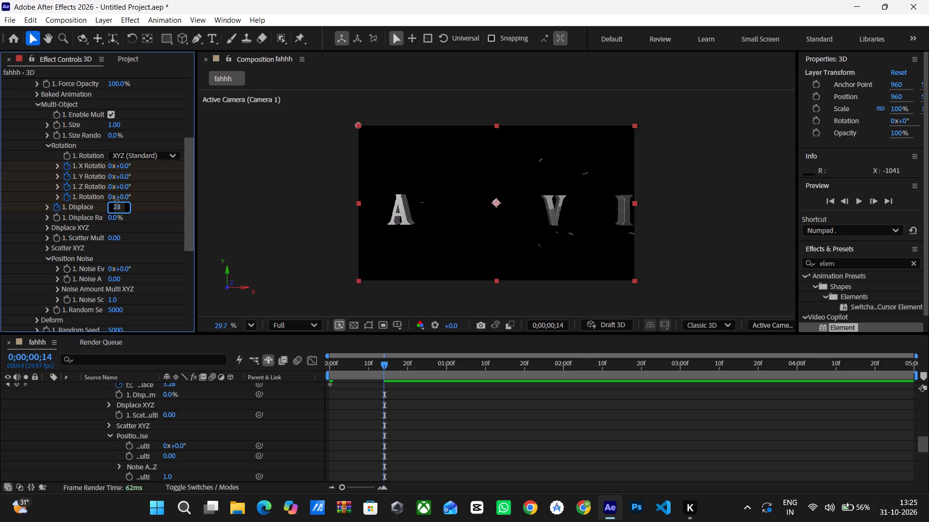
key("0")
key("Return")
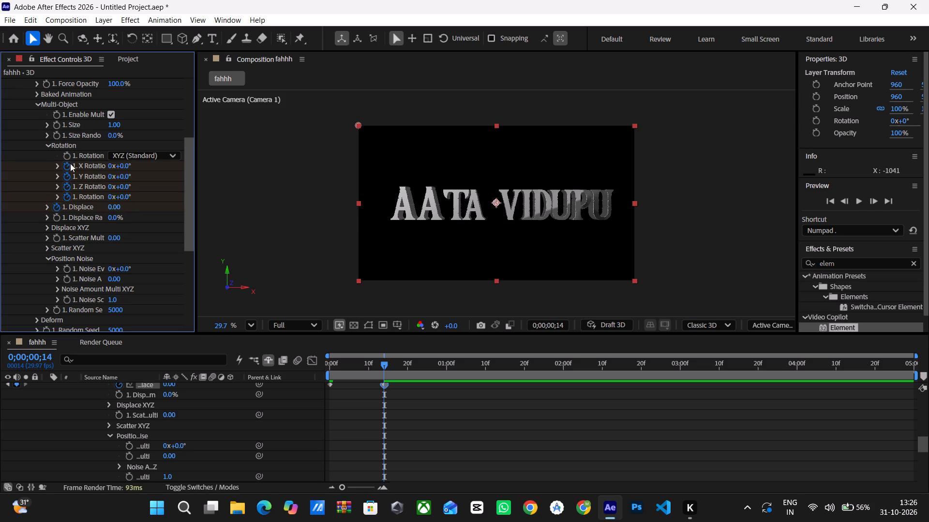
Collapse the Scene Interface and Group 1 settings of the Element effect.
scroll(45, 110, "up", 7)
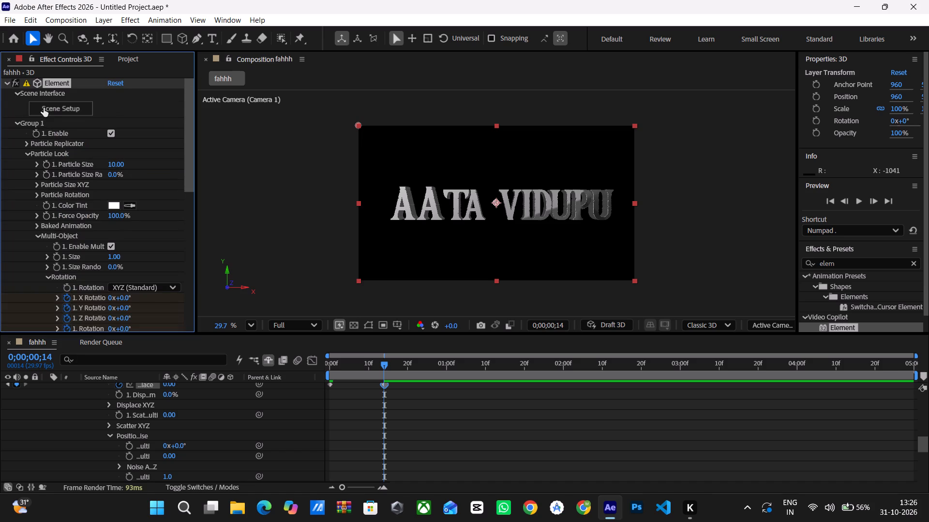
scroll(44, 108, "up", 2)
left_click(16, 90)
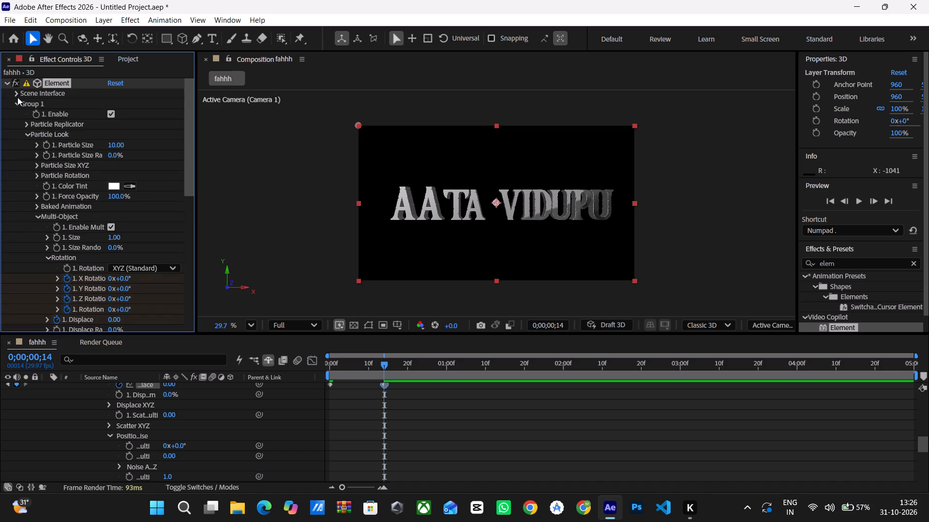
left_click(14, 100)
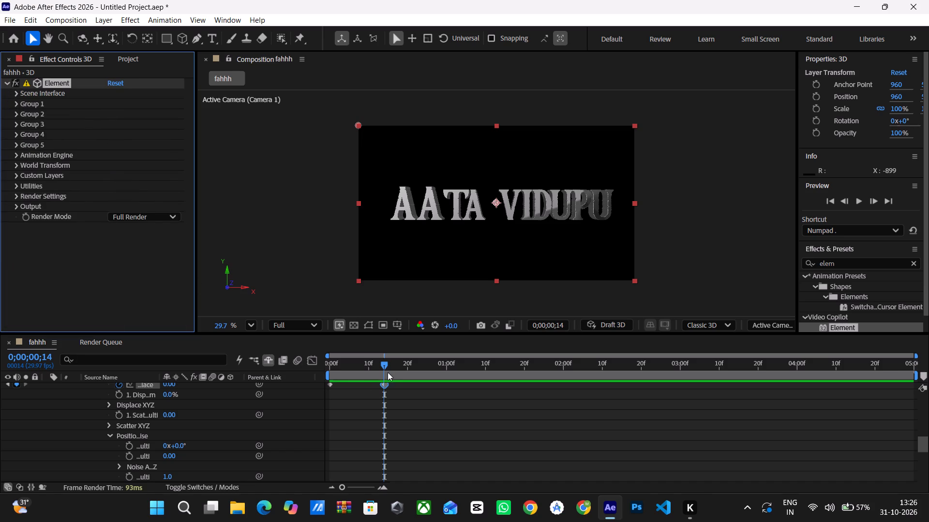
Play back the letter assembly animation from the first frame to review it, and return to 0;00;00;00.
left_click_drag(381, 366, 248, 368)
key("space")
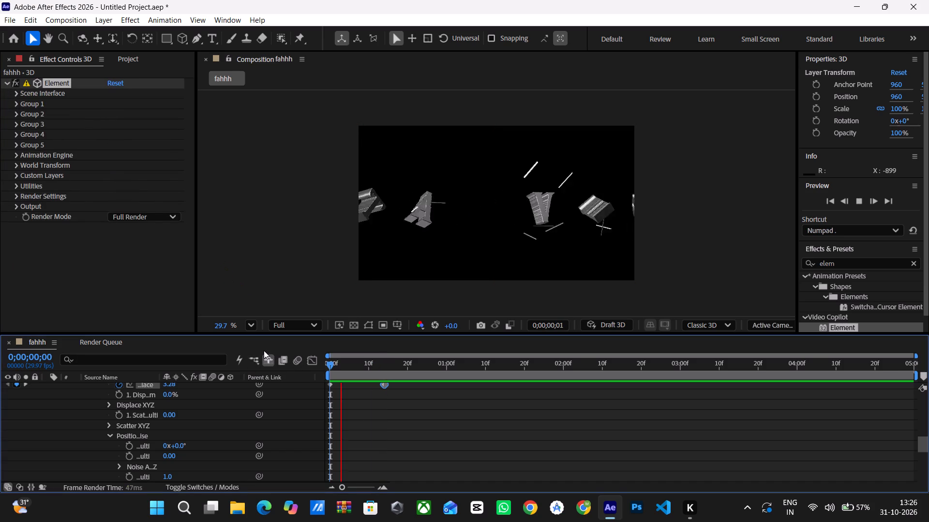
left_click_drag(327, 357, 328, 356)
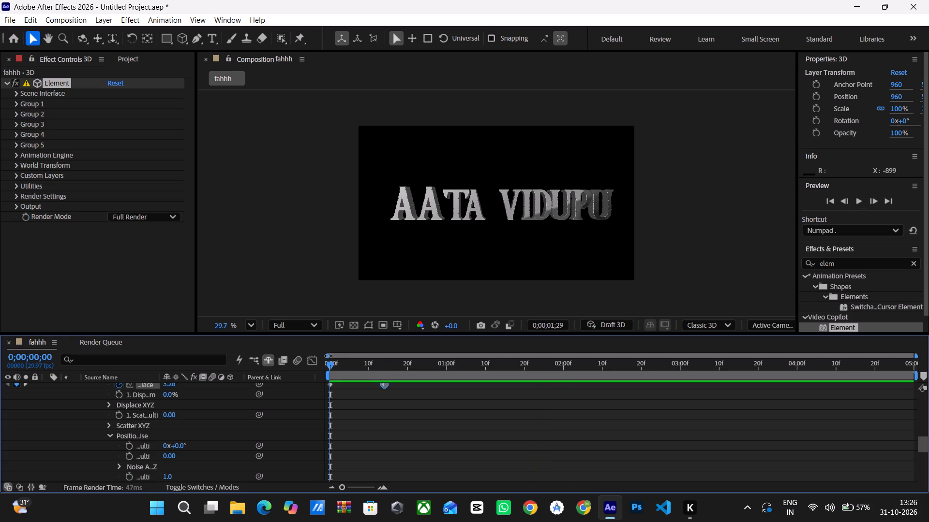
left_click_drag(328, 356, 332, 357)
left_click_drag(328, 364, 318, 364)
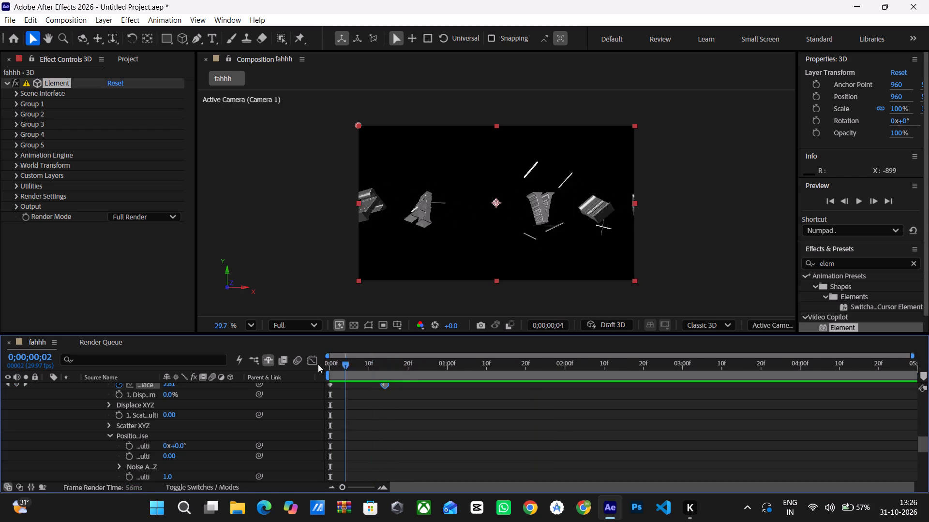
left_click_drag(318, 364, 269, 368)
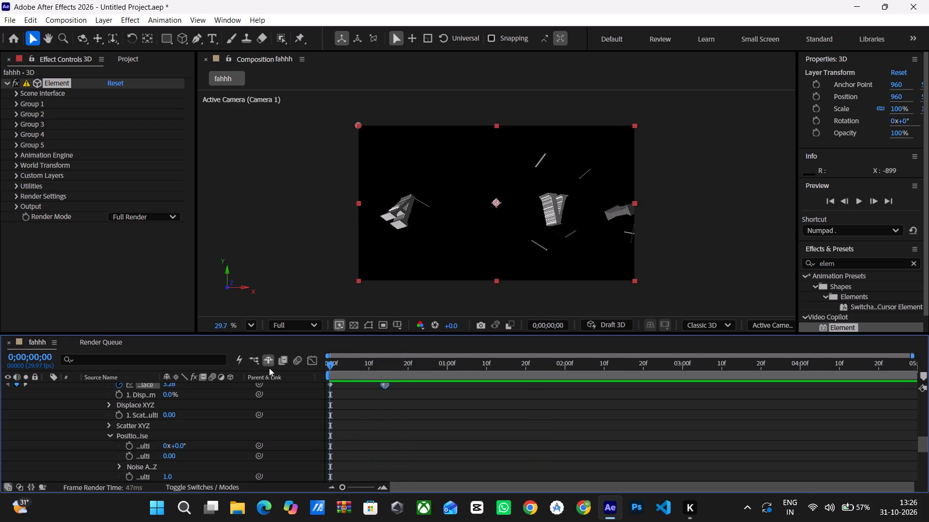
left_click_drag(269, 368, 268, 368)
key("space")
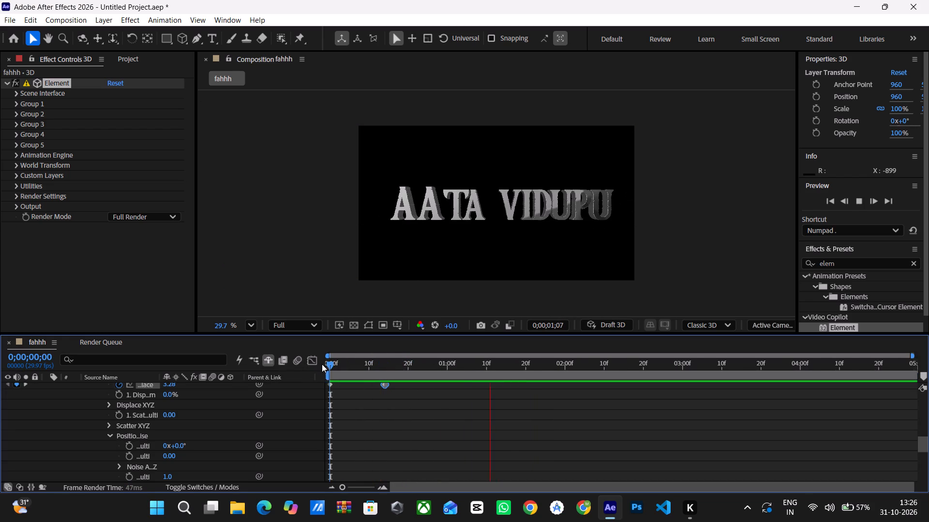
left_click_drag(331, 363, 280, 369)
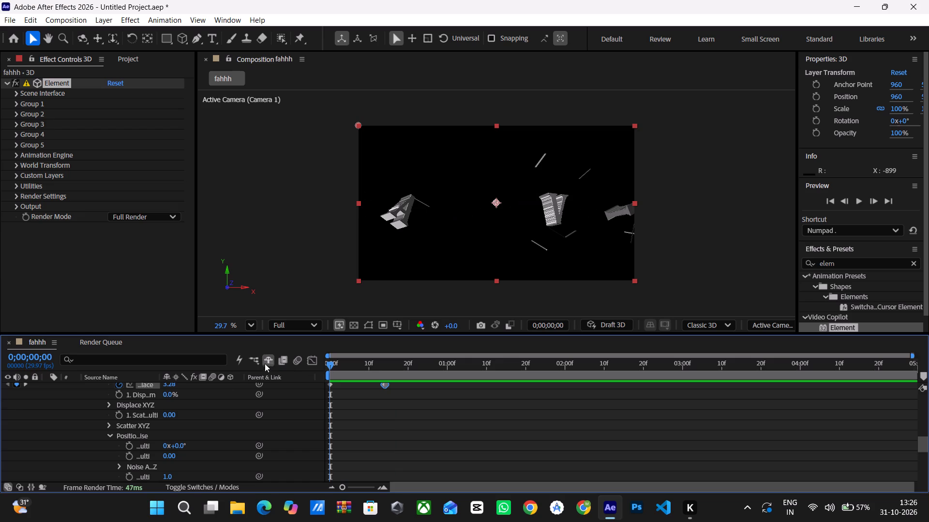
Collapse the 3D layer's expanded properties in the timeline.
scroll(46, 389, "up", 16)
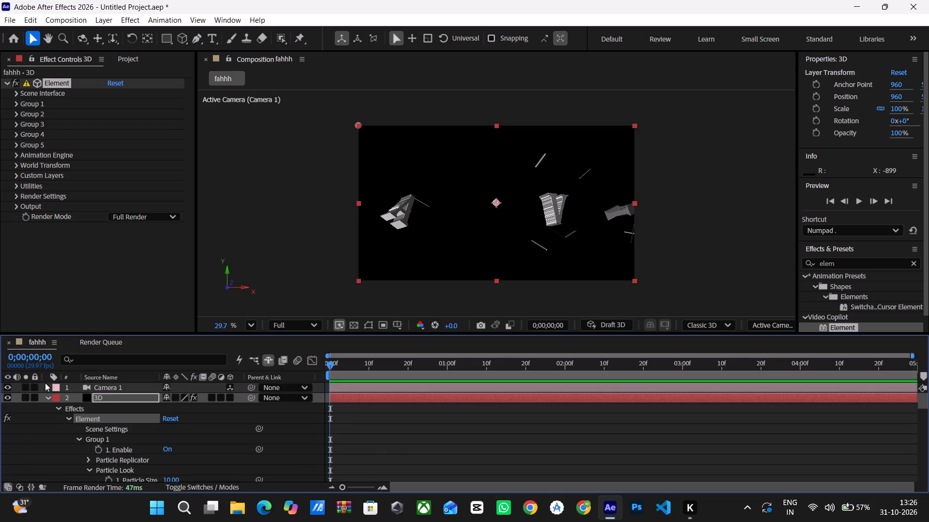
scroll(45, 383, "up", 2)
left_click(47, 398)
At 0;00;00;14, pan Camera 1 to about X 1003.8 so the title shifts slightly left in the frame.
left_click(104, 388)
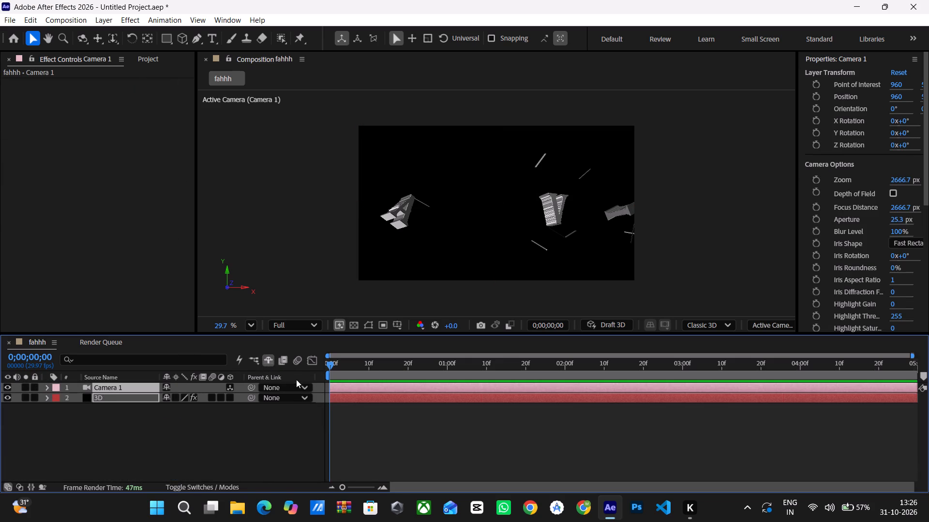
left_click_drag(331, 365, 369, 367)
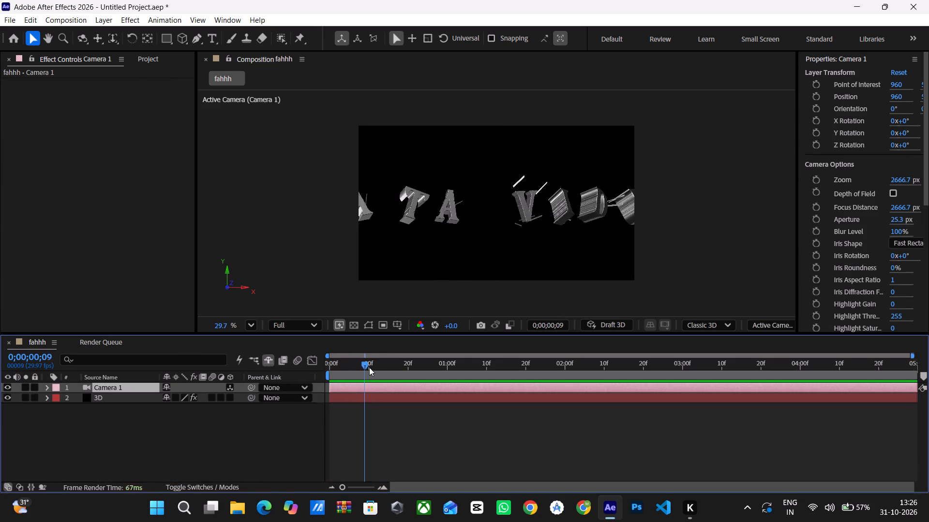
left_click_drag(369, 367, 385, 368)
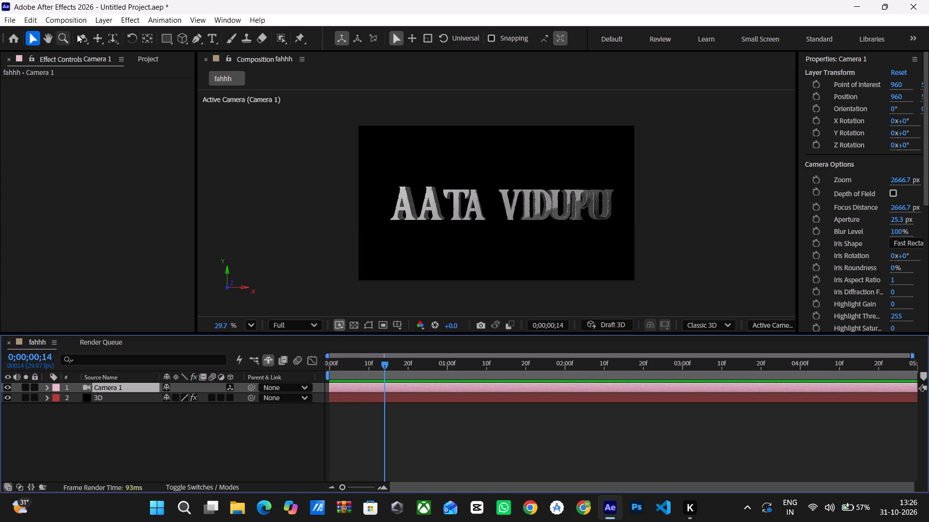
left_click(95, 34)
left_click_drag(425, 214, 418, 218)
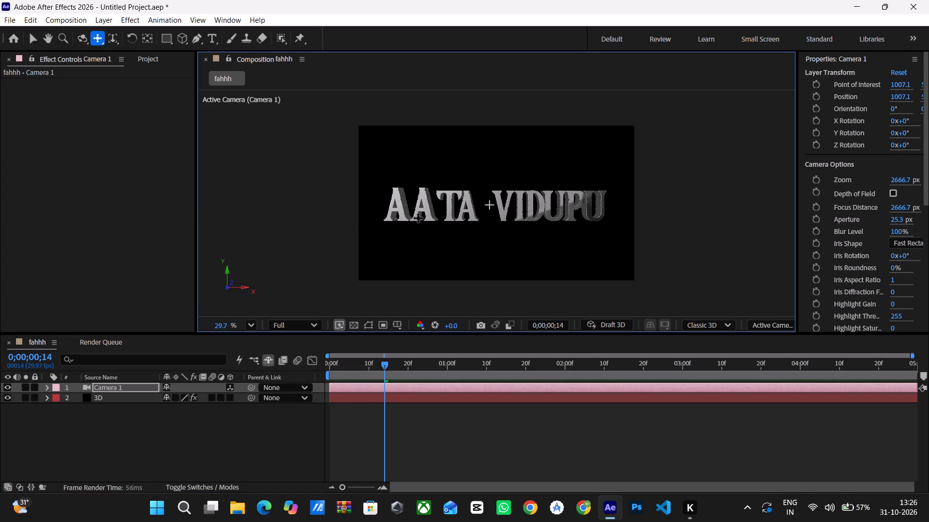
left_click_drag(418, 218, 419, 222)
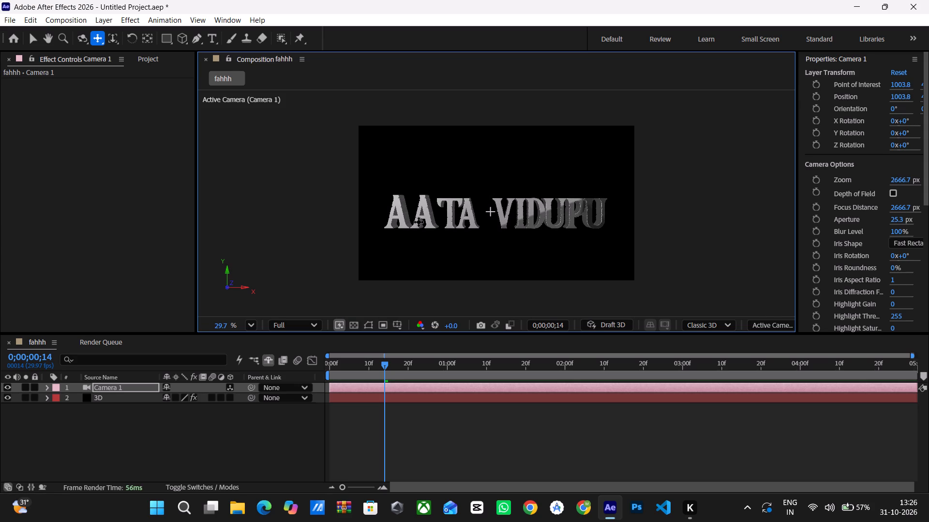
left_click_drag(442, 224, 442, 217)
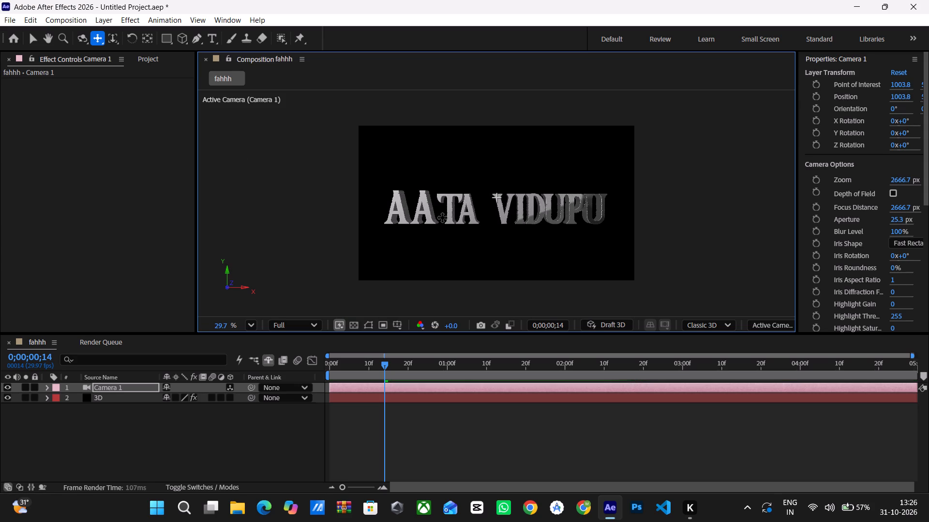
left_click_drag(442, 217, 442, 217)
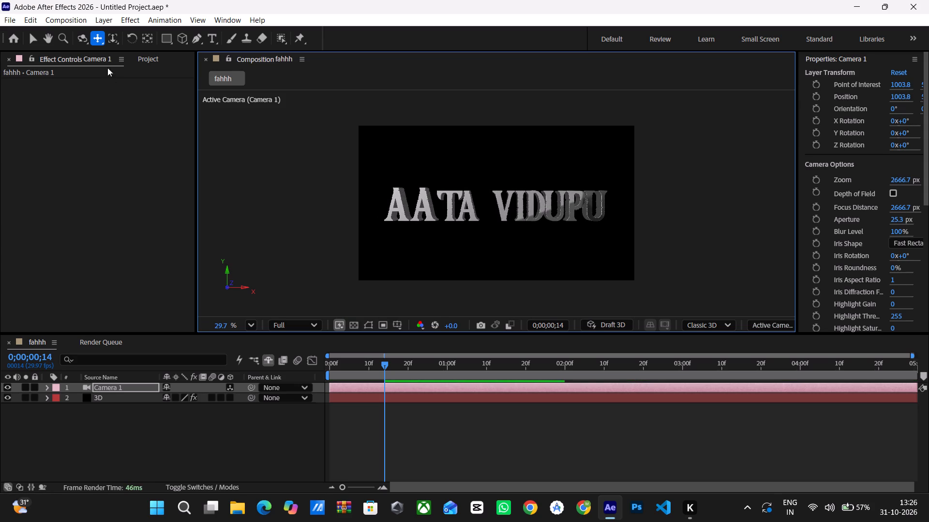
At 0;00;00;14, orbit Camera 1 slightly around the title to a position of about X 1042.9.
left_click(82, 37)
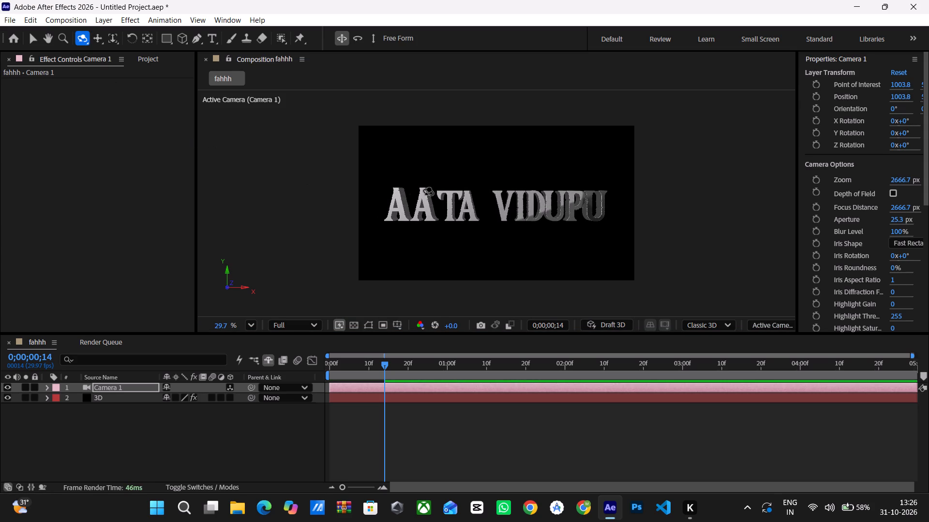
left_click(410, 208)
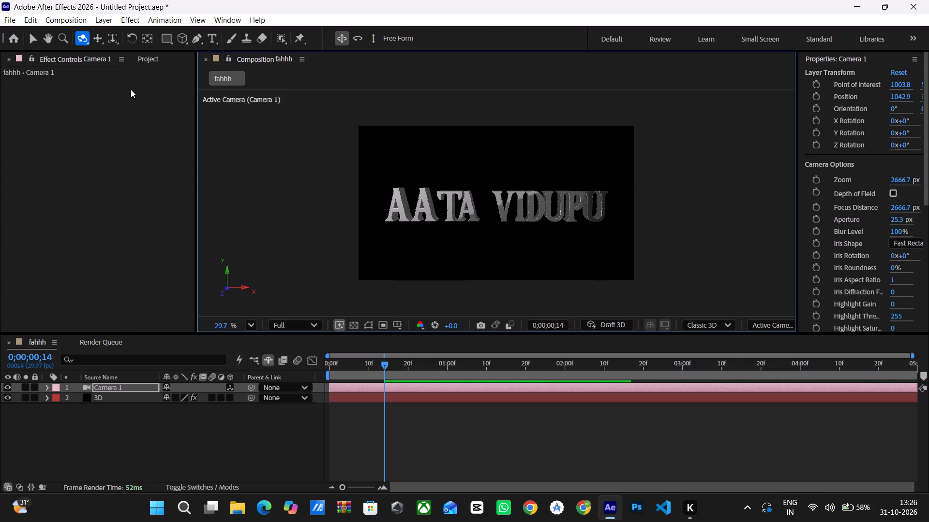
Pan Camera 1 to a point of interest of about X 1050.9 and position X 1090, shifting the title slightly left in the frame.
left_click(95, 38)
left_click_drag(468, 209, 461, 211)
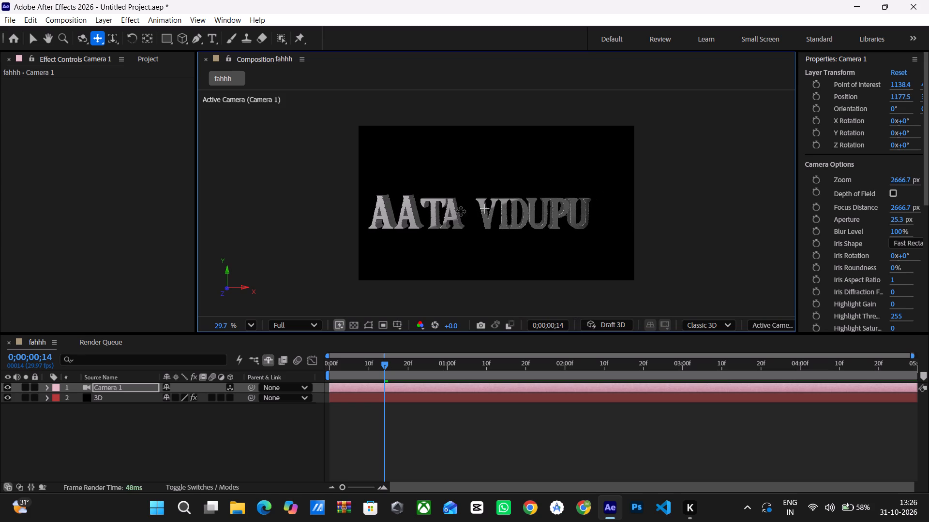
left_click_drag(461, 211, 458, 209)
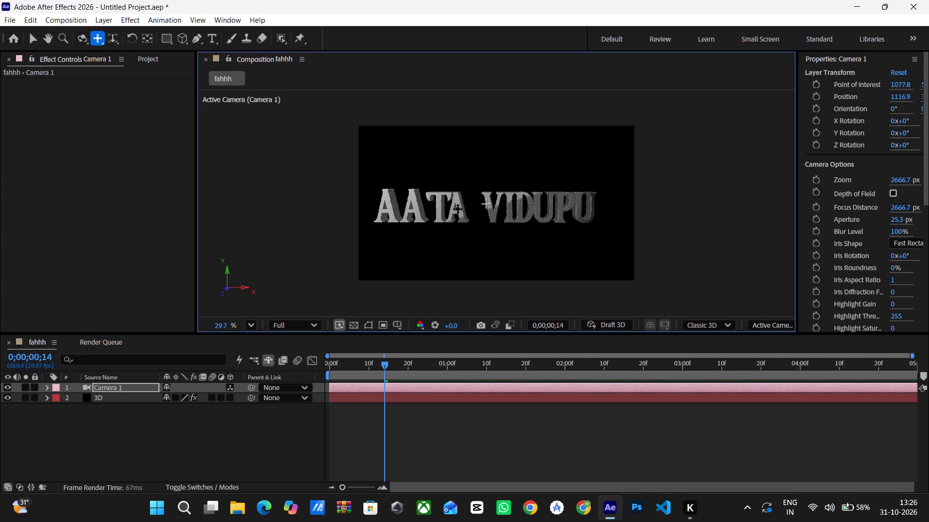
left_click_drag(458, 209, 459, 207)
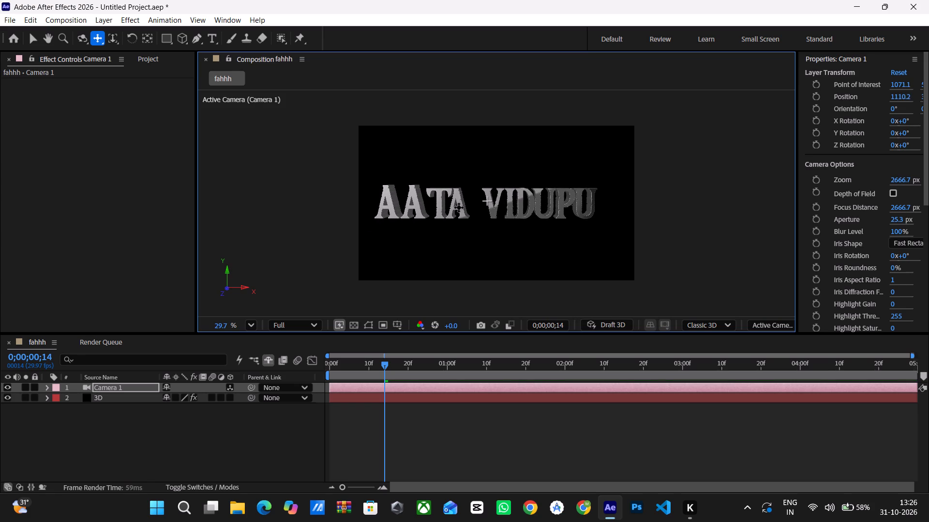
left_click_drag(459, 207, 462, 210)
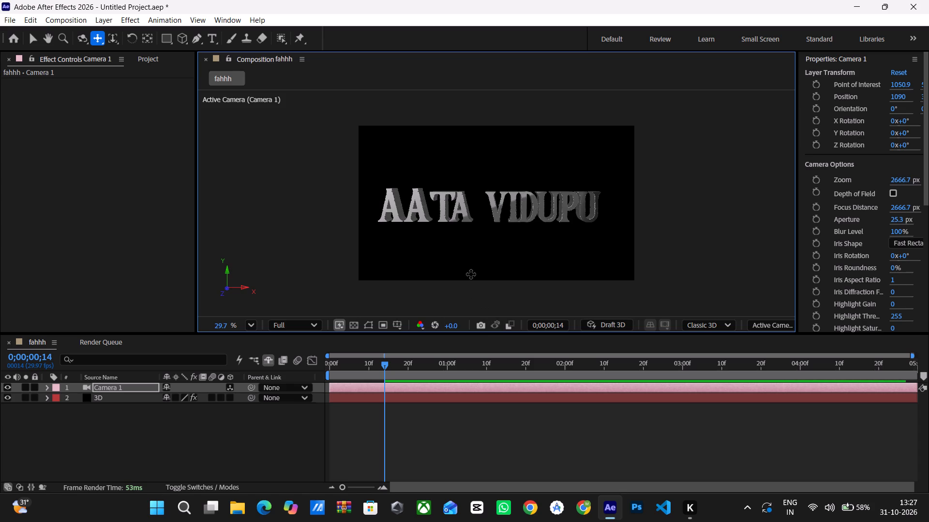
left_click(263, 452)
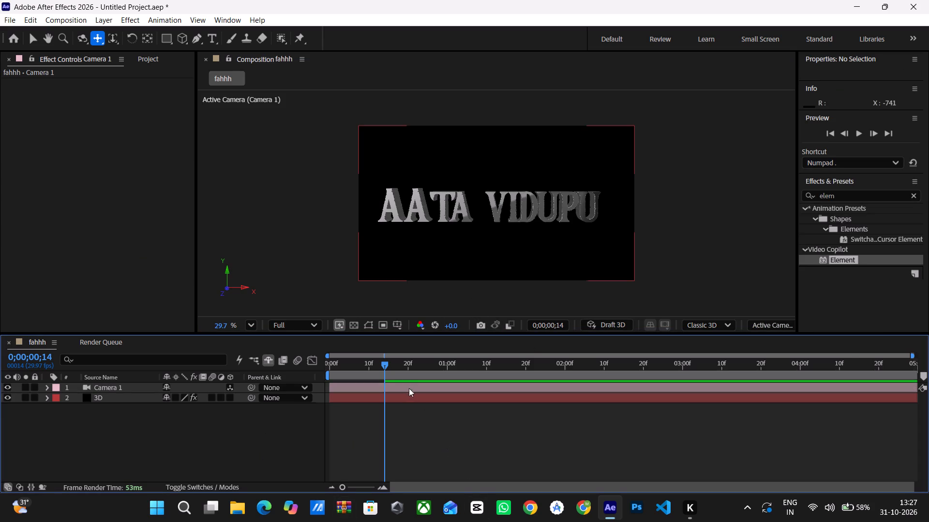
Play back the letter assembly animation from the first frame to review it, and return to 0;00;00;14.
left_click_drag(383, 364, 234, 384)
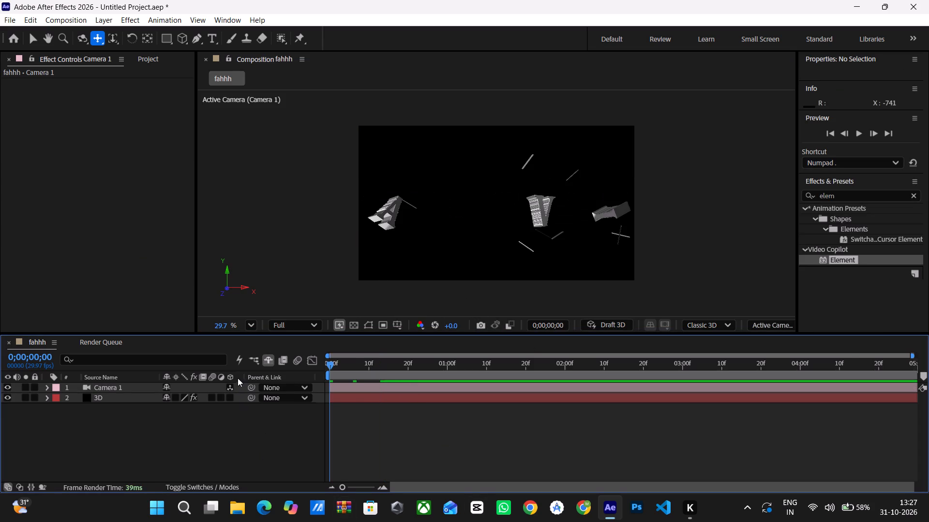
key("space")
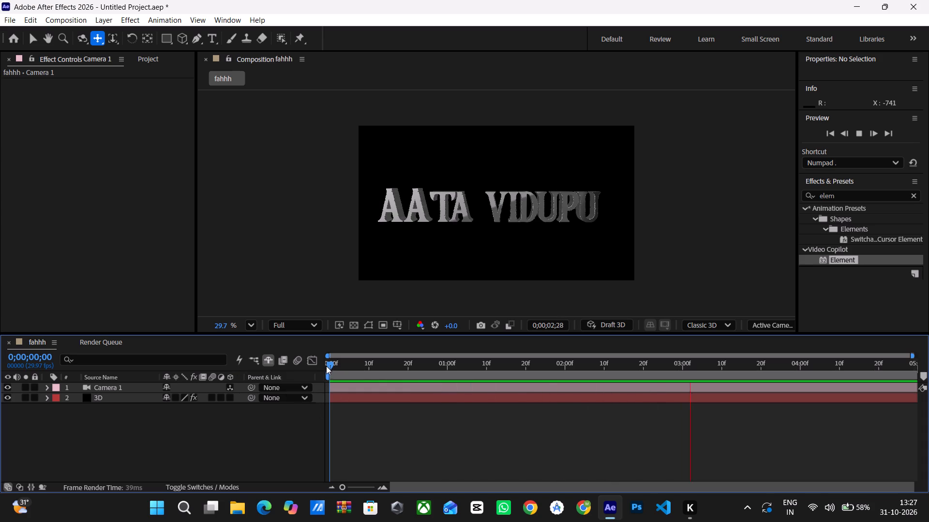
left_click_drag(328, 366, 384, 378)
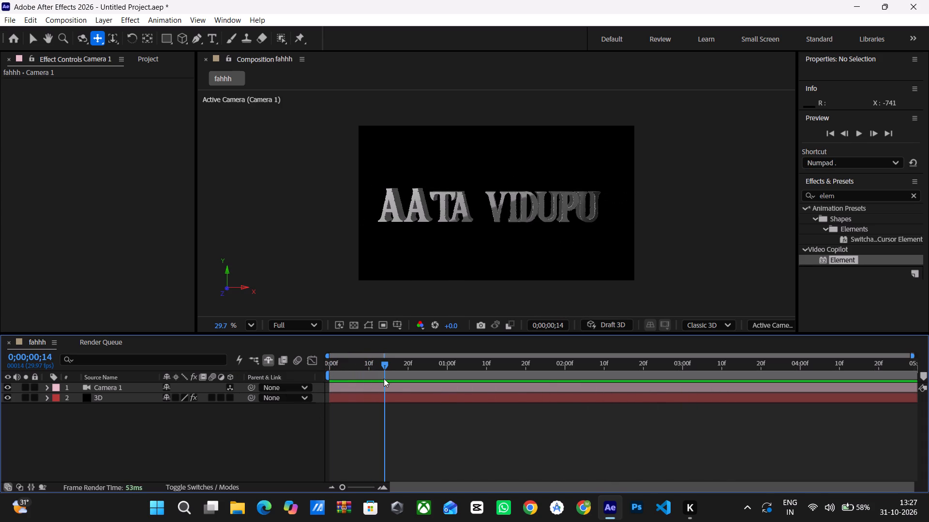
left_click_drag(384, 378, 384, 378)
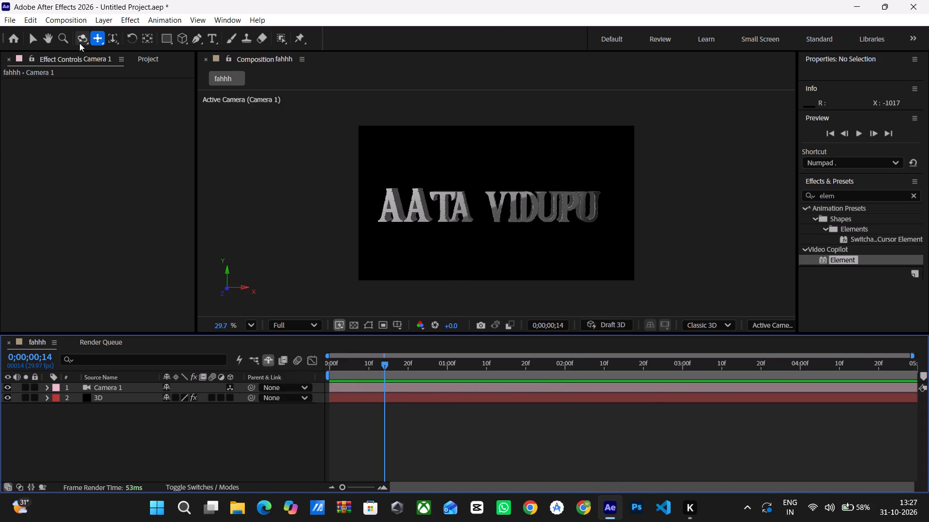
Dolly Camera 1 slightly closer so the title appears a little larger in the frame.
left_click(81, 43)
left_click(117, 39)
left_click_drag(418, 236, 418, 235)
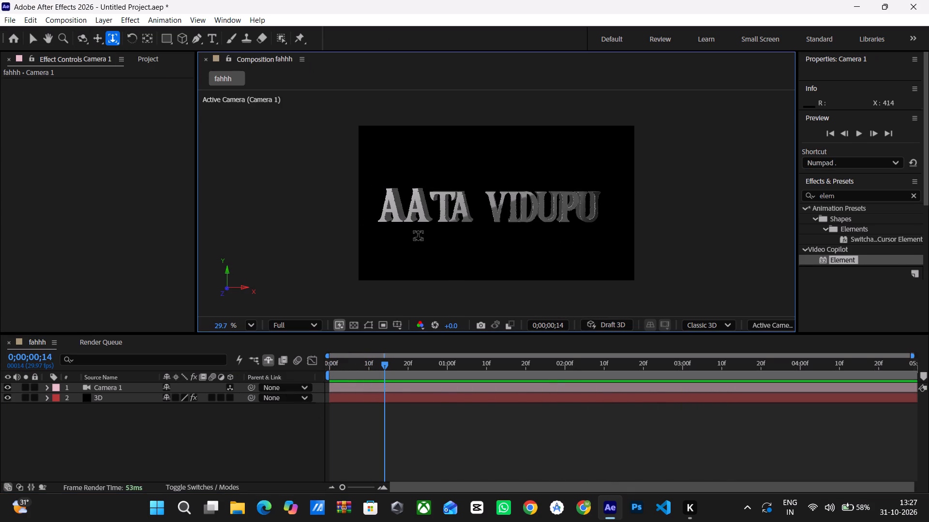
left_click_drag(418, 235, 433, 236)
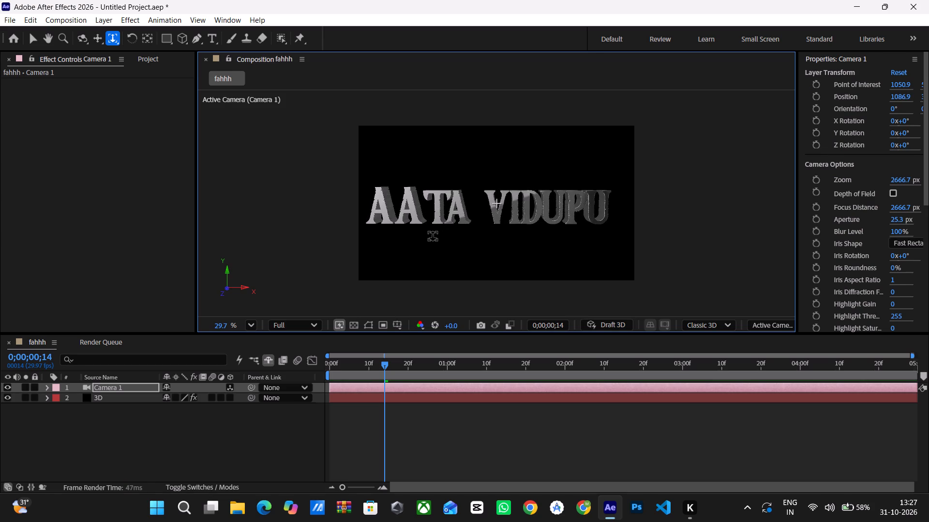
left_click_drag(433, 236, 425, 235)
Orbit Camera 1 around the title to a position of about X 714.5, viewing the letters from the opposite side.
left_click(85, 42)
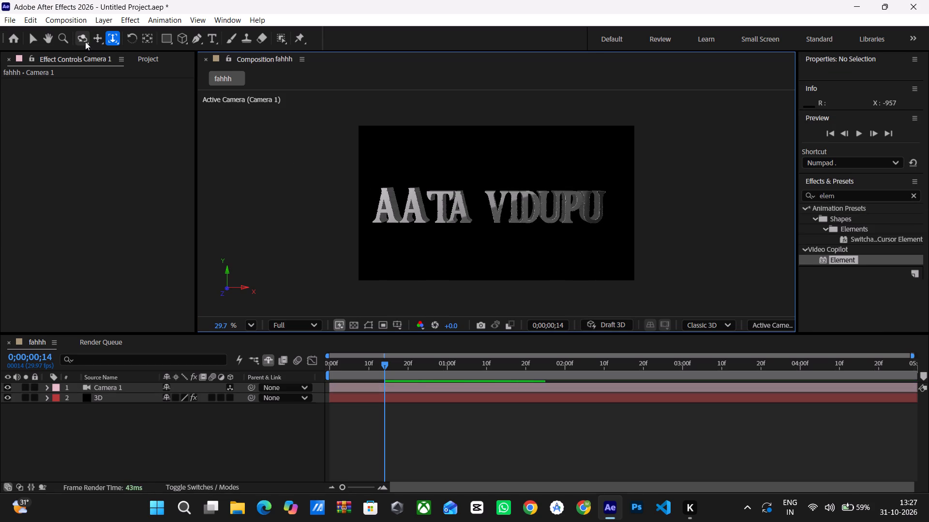
left_click_drag(410, 241, 414, 243)
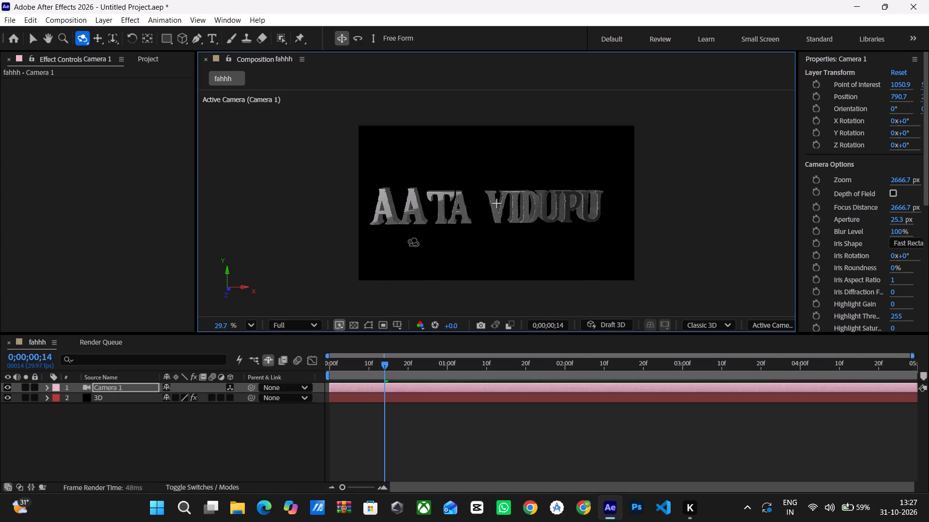
left_click_drag(414, 243, 417, 236)
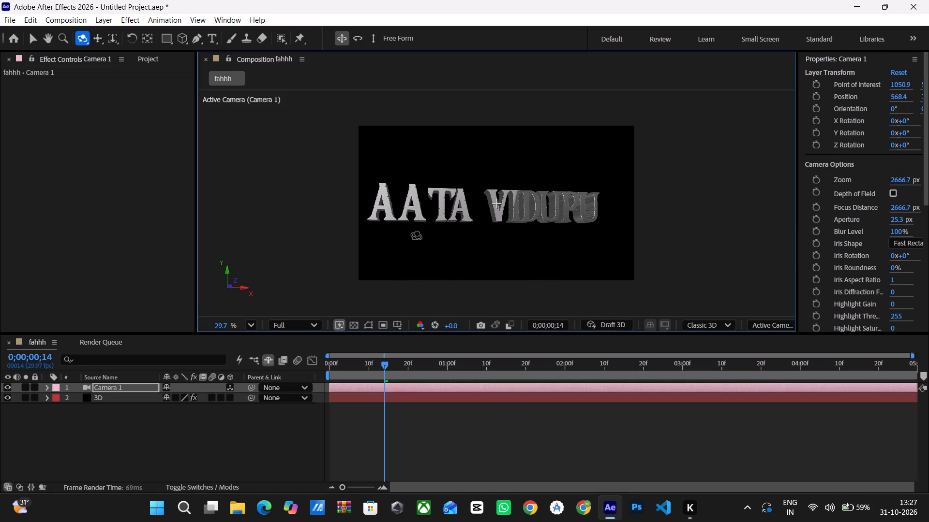
left_click_drag(417, 236, 417, 242)
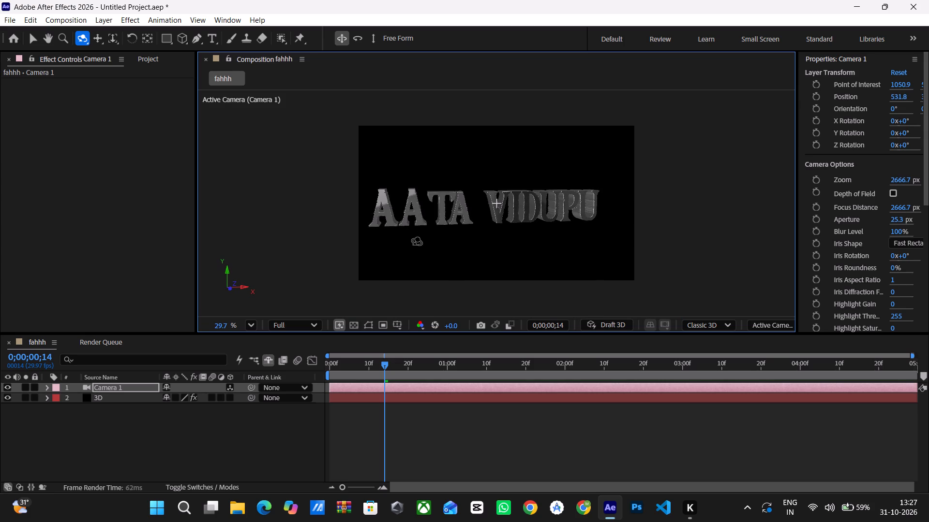
left_click_drag(417, 242, 418, 240)
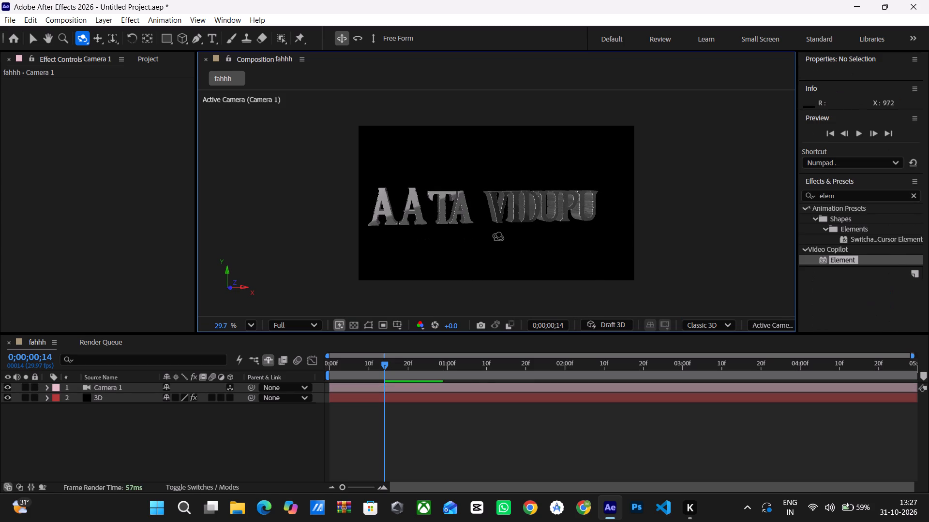
left_click(498, 236)
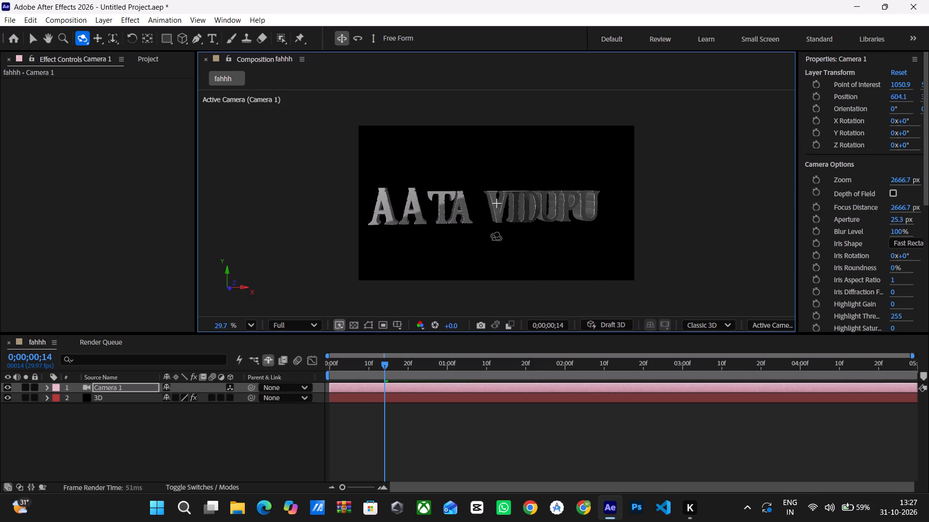
left_click(254, 467)
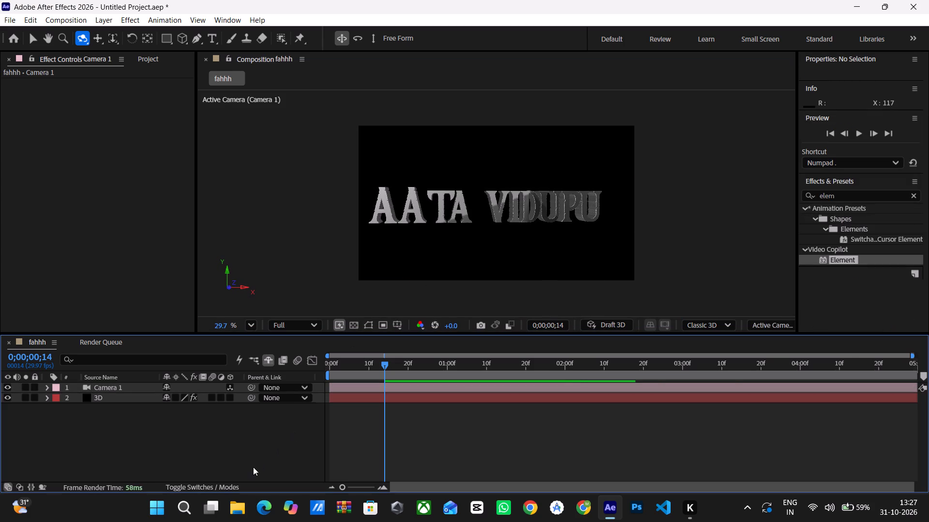
Dolly Camera 1 slightly back so the title appears a little smaller in the frame.
left_click(111, 38)
left_click_drag(474, 228, 475, 226)
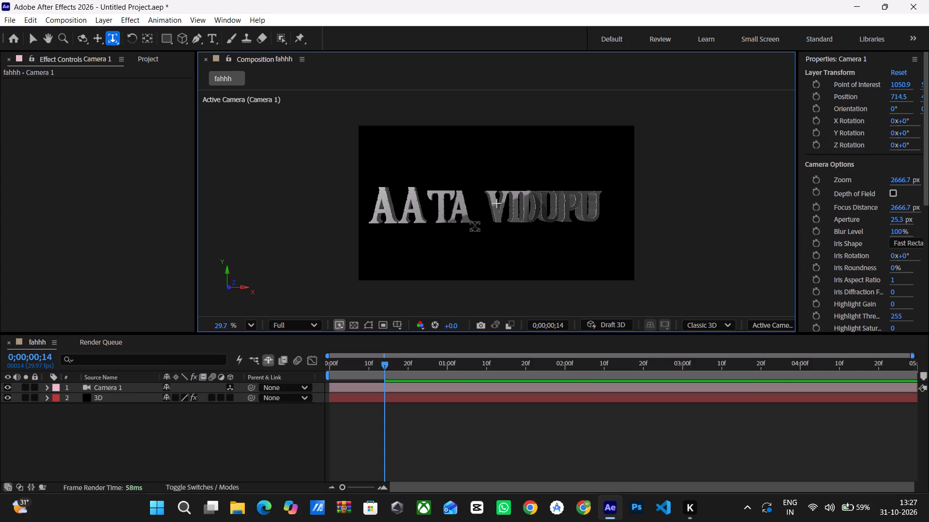
left_click_drag(475, 226, 474, 242)
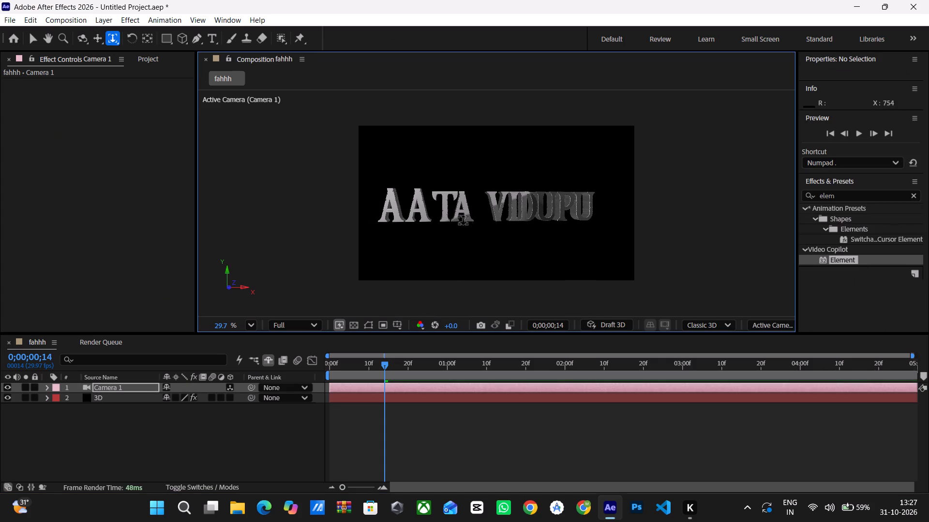
Move the 3D title layer to about X 956.6, slightly lower in the composition frame, and deselect it.
key("v")
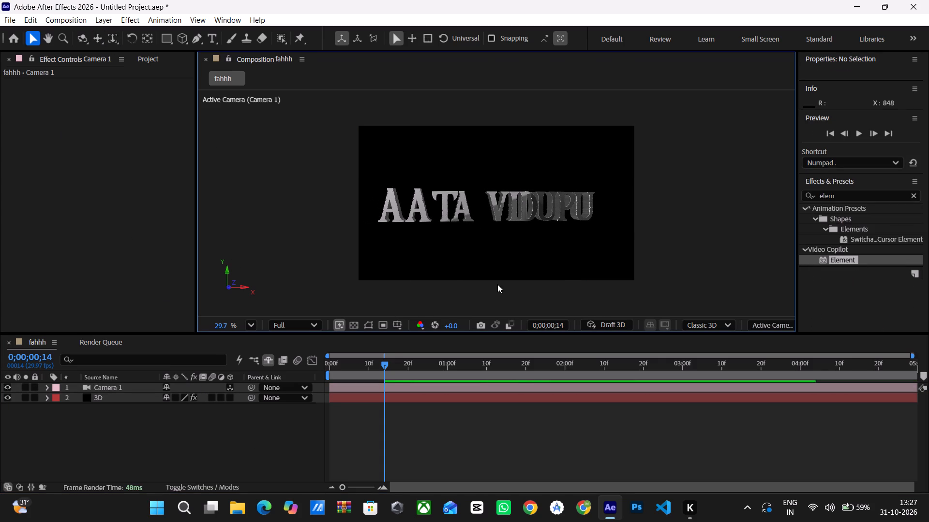
left_click(479, 235)
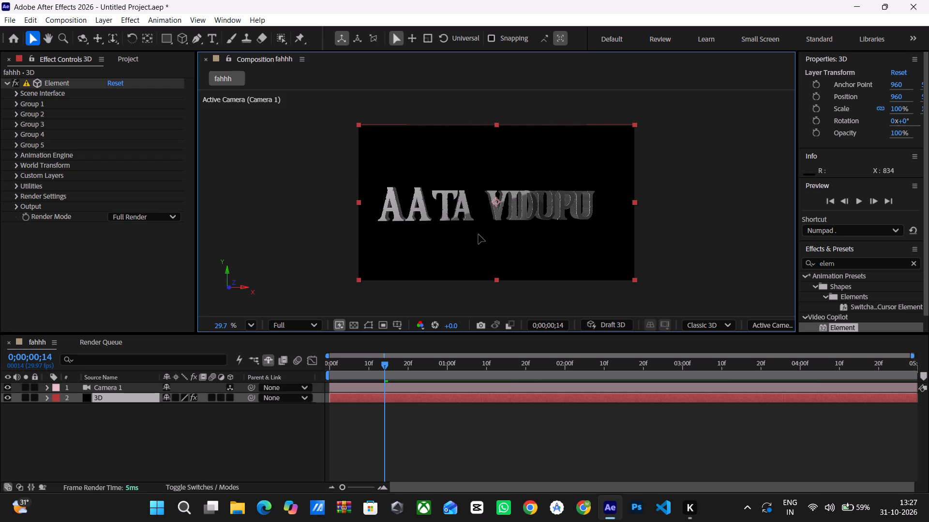
left_click(495, 201)
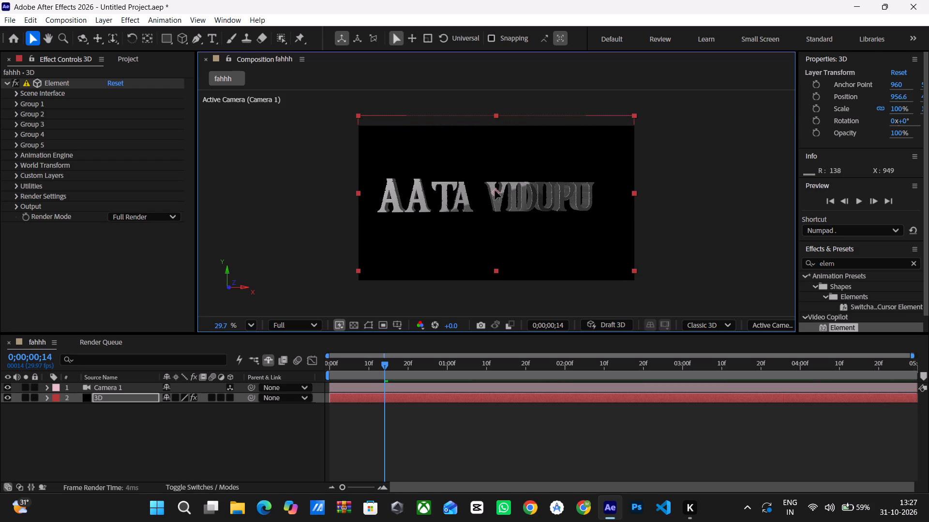
left_click(494, 202)
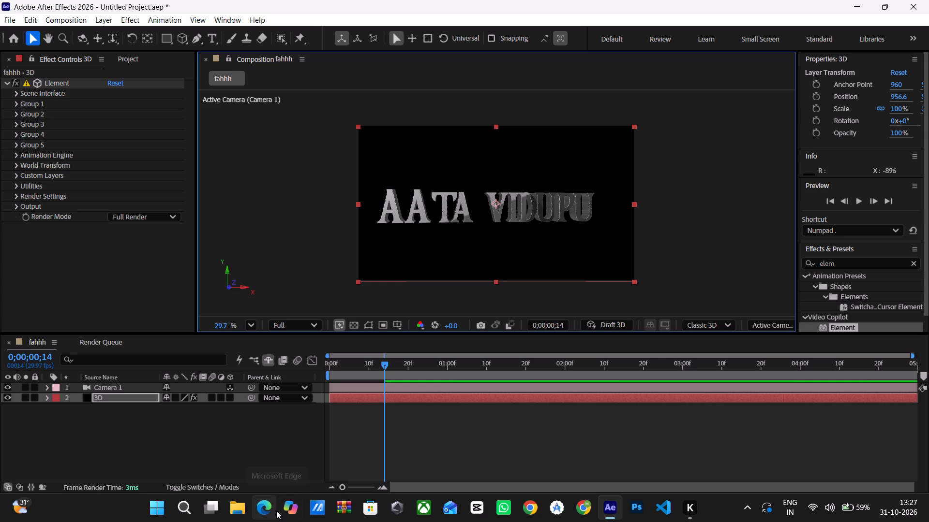
left_click(253, 460)
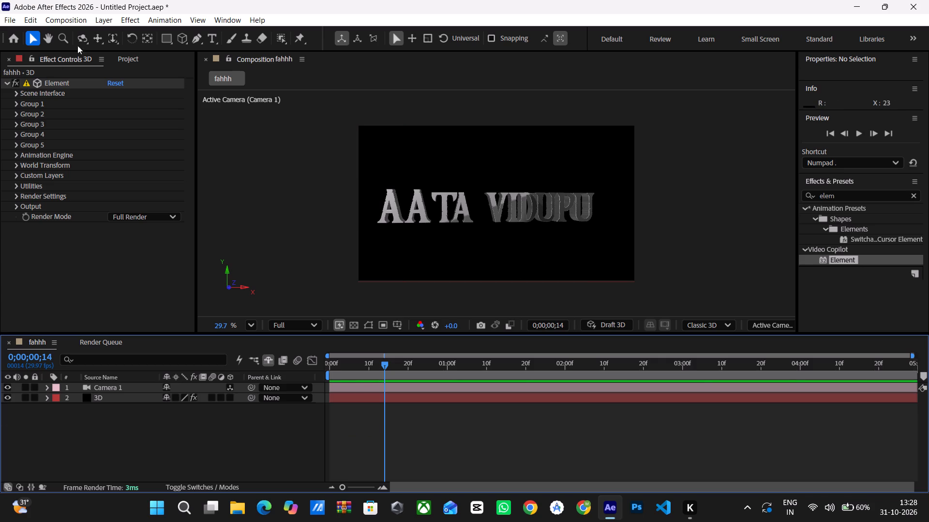
Orbit Camera 1 horizontally and vertically around the title to a tilted angle that shows more of the letters' extruded sides.
left_click(86, 35)
left_click(488, 209)
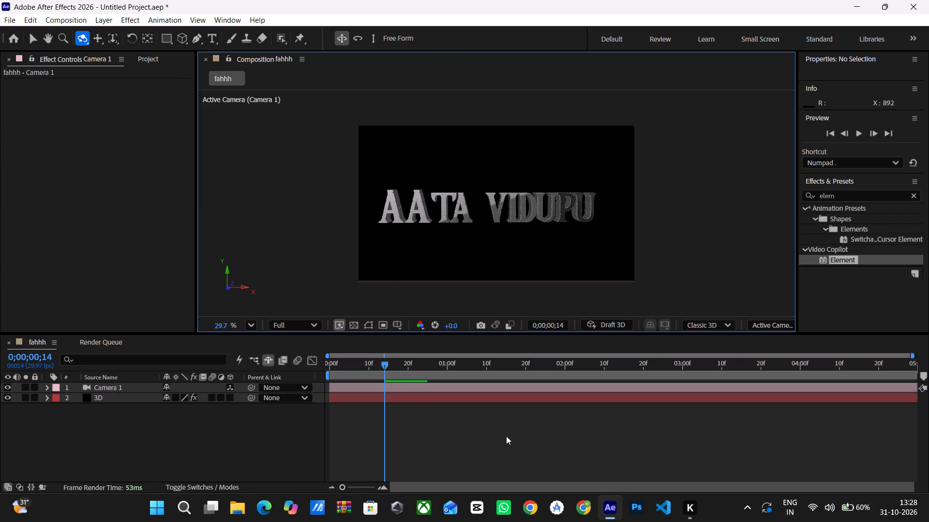
left_click(545, 213)
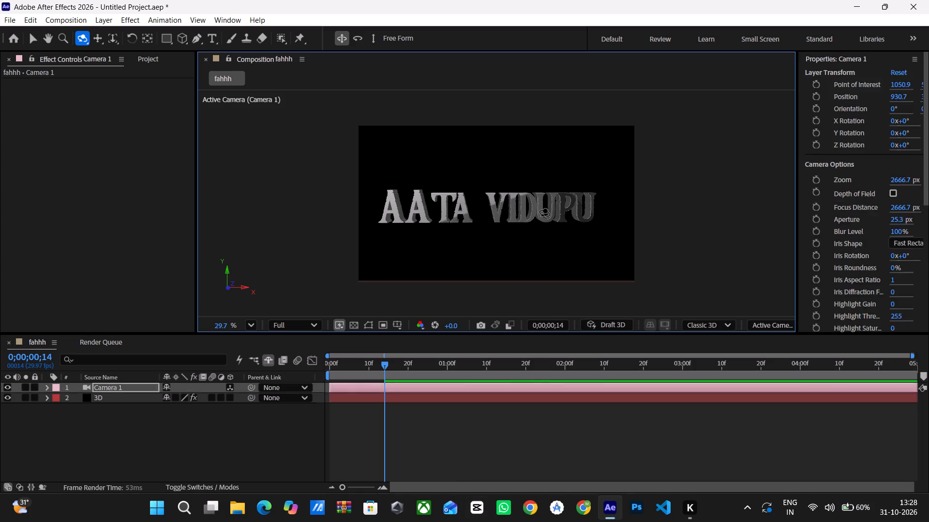
left_click(567, 214)
left_click(566, 214)
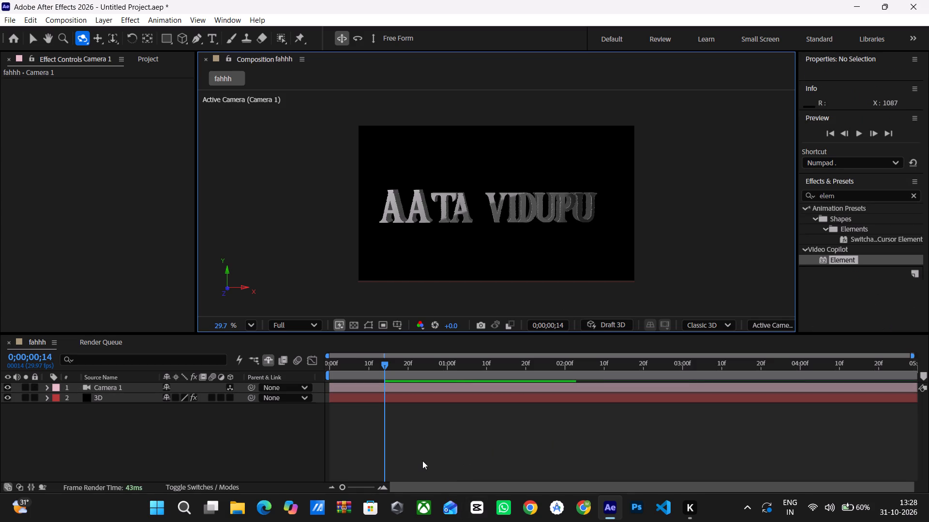
left_click_drag(508, 205, 505, 206)
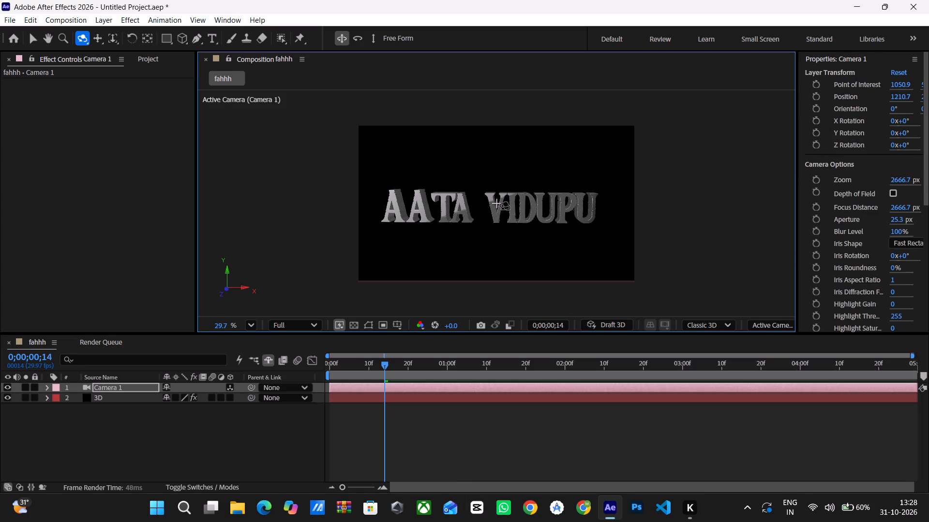
left_click_drag(505, 206, 505, 206)
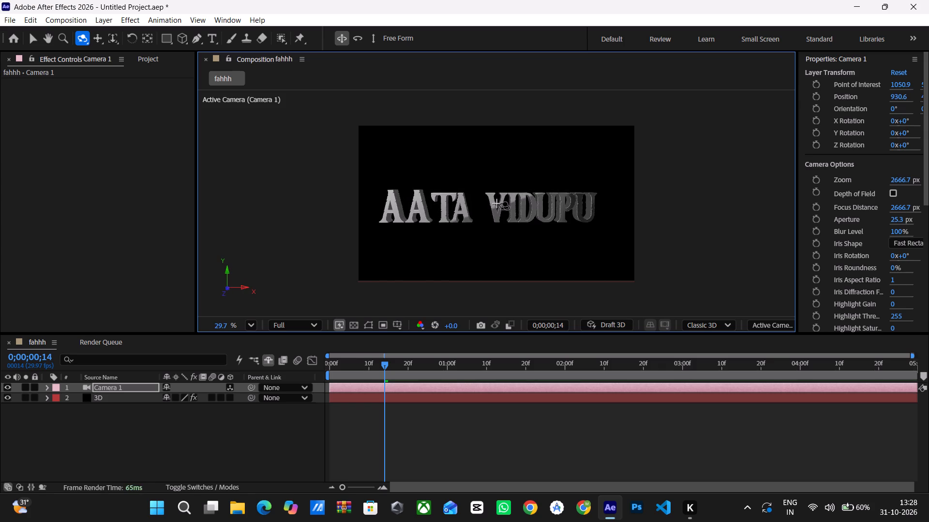
left_click_drag(505, 206, 505, 212)
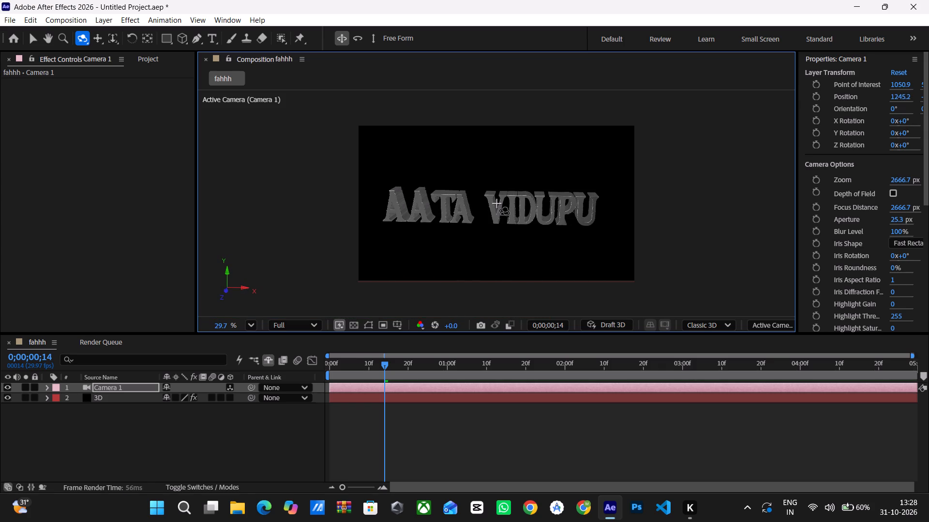
left_click_drag(505, 212, 512, 217)
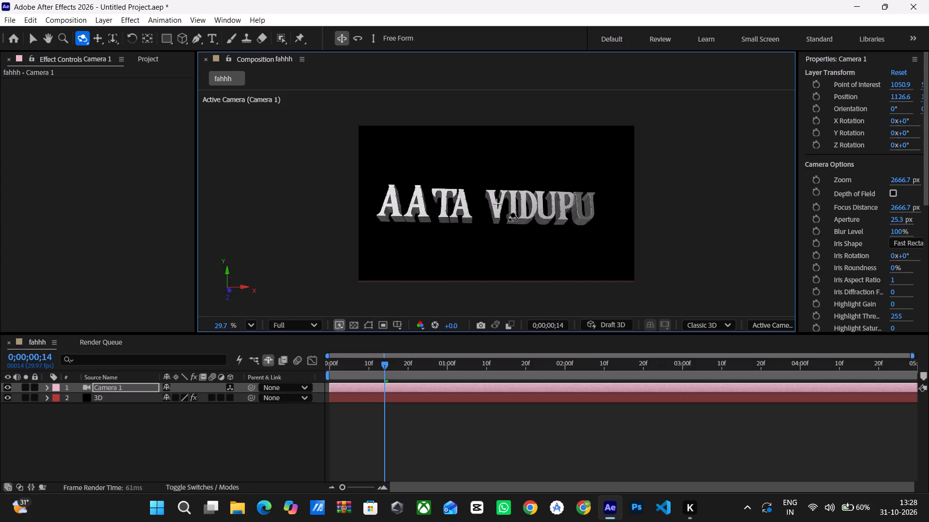
left_click_drag(512, 217, 504, 211)
left_click_drag(551, 214, 551, 213)
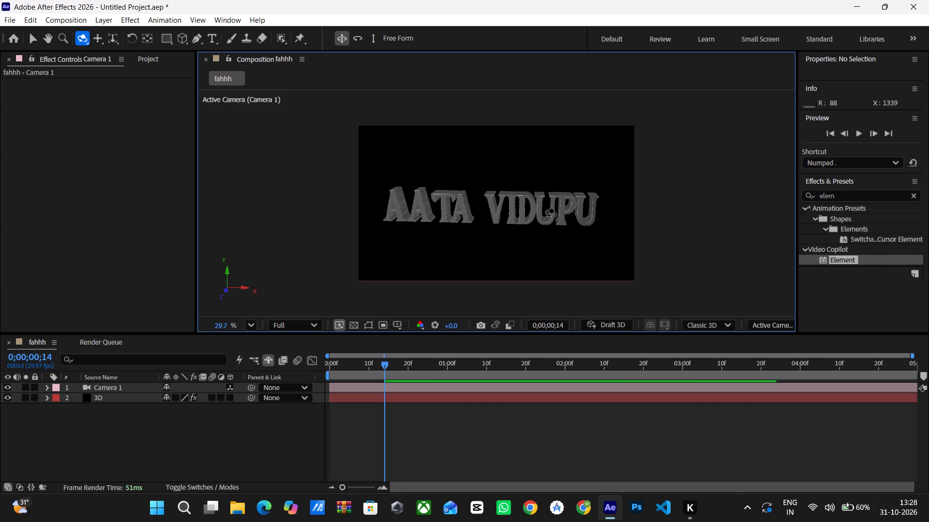
Orbit Camera 1 around the AATA VIDUPU title to a nearly frontal angle with light side extrusion showing, and deselect it.
left_click_drag(551, 213, 552, 210)
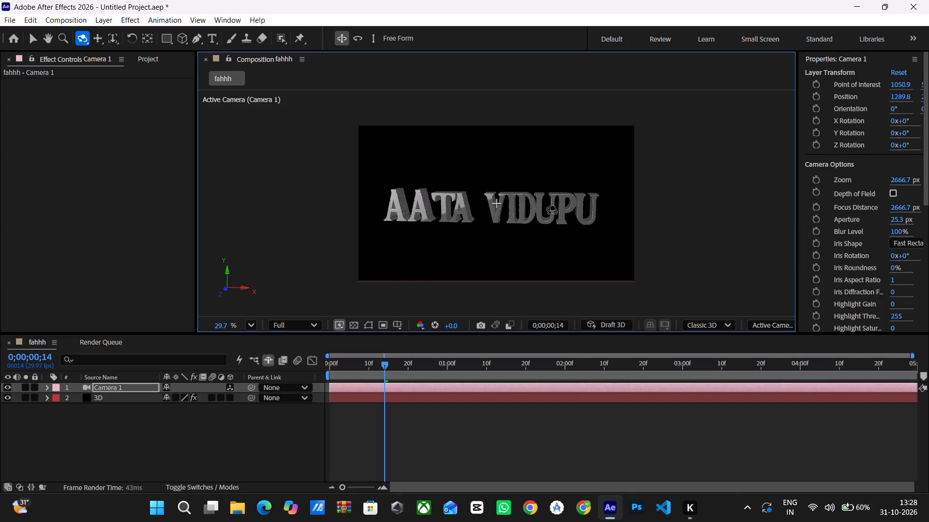
left_click_drag(552, 210, 554, 207)
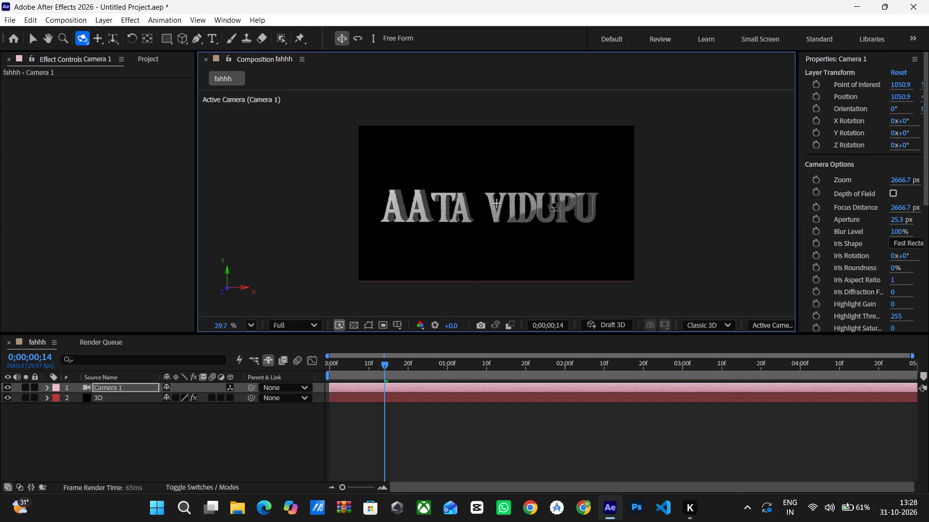
left_click_drag(554, 207, 554, 208)
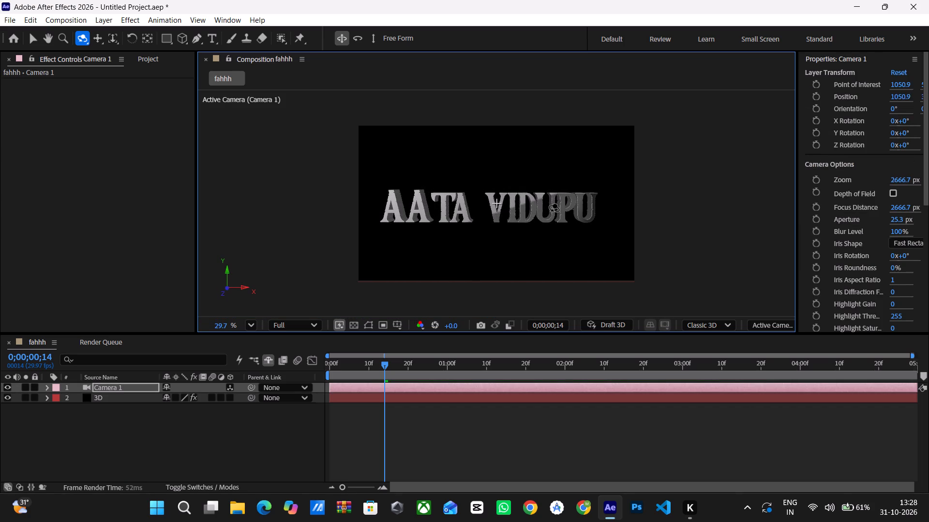
left_click_drag(554, 208, 549, 211)
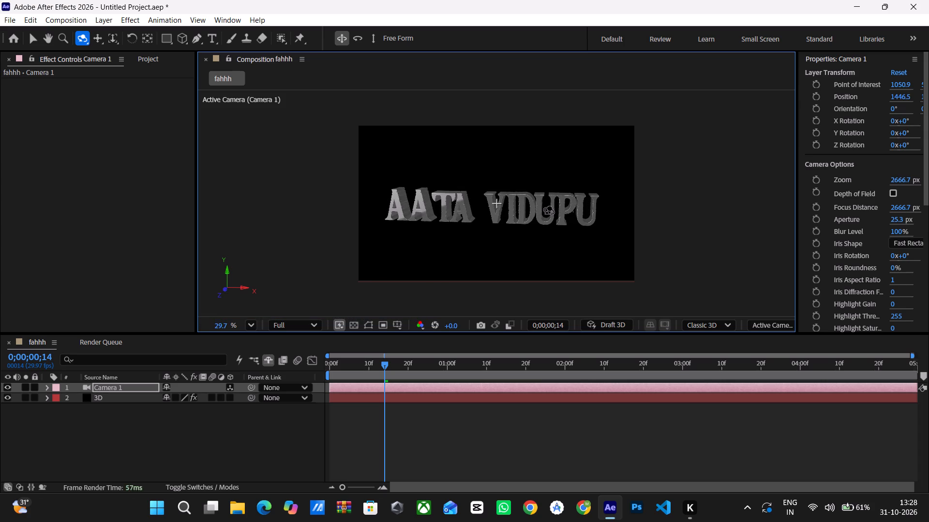
left_click_drag(549, 211, 553, 209)
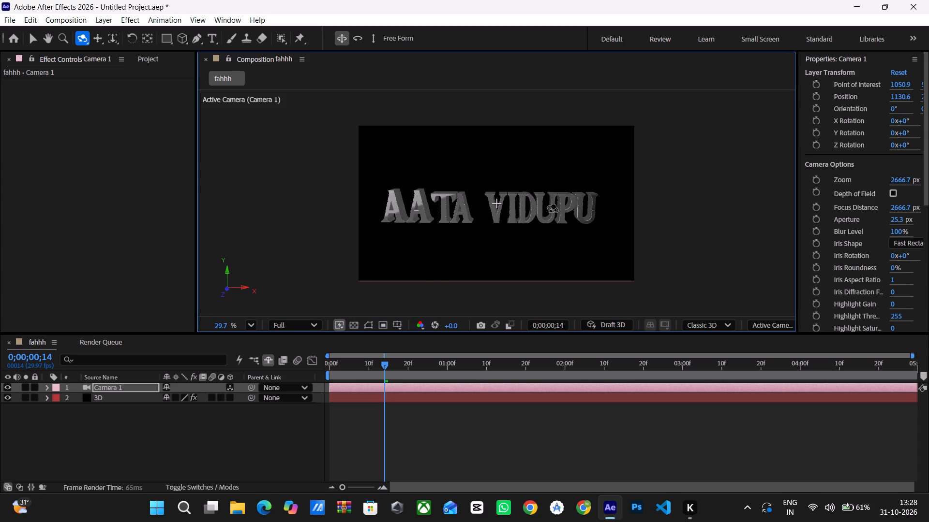
left_click_drag(553, 209, 560, 206)
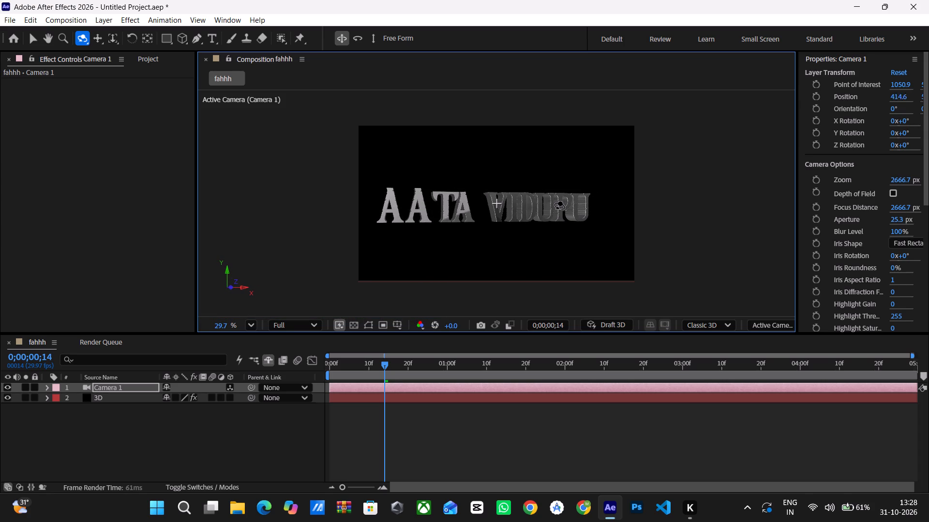
left_click_drag(560, 206, 555, 207)
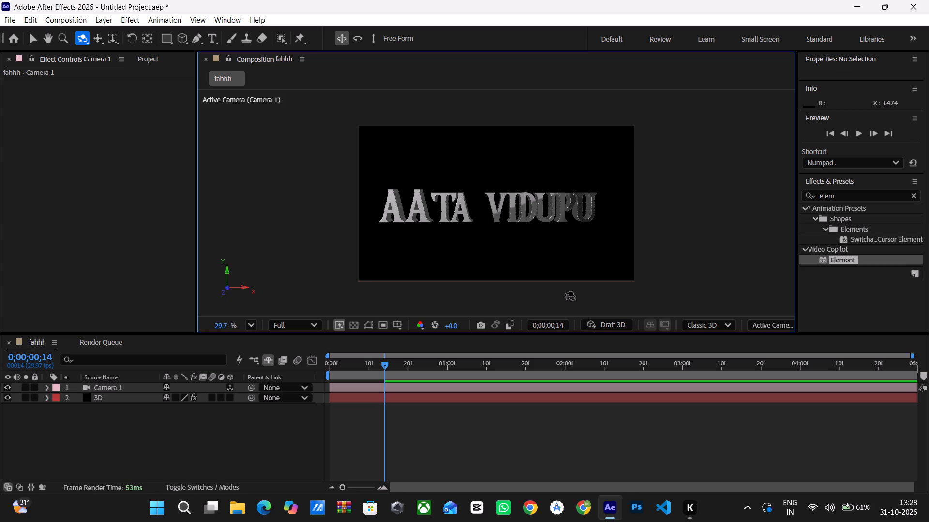
left_click(267, 471)
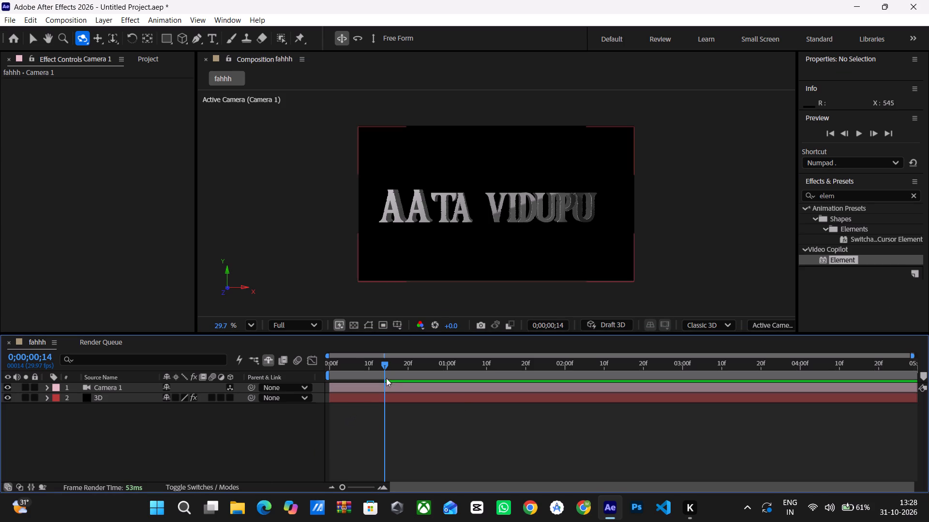
Preview the letter assembly animation from 0;00;00;00 and return the playhead to the first frame.
left_click_drag(384, 366, 267, 378)
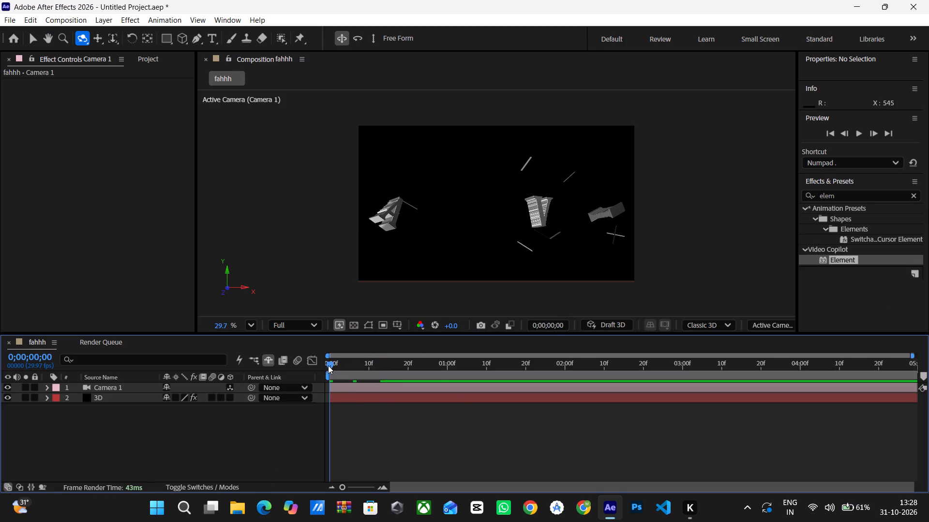
key("space")
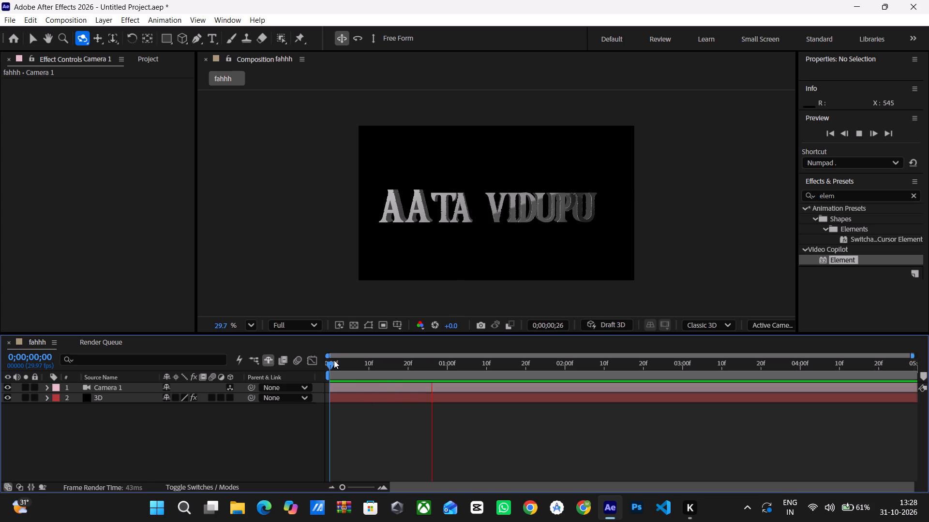
key("space")
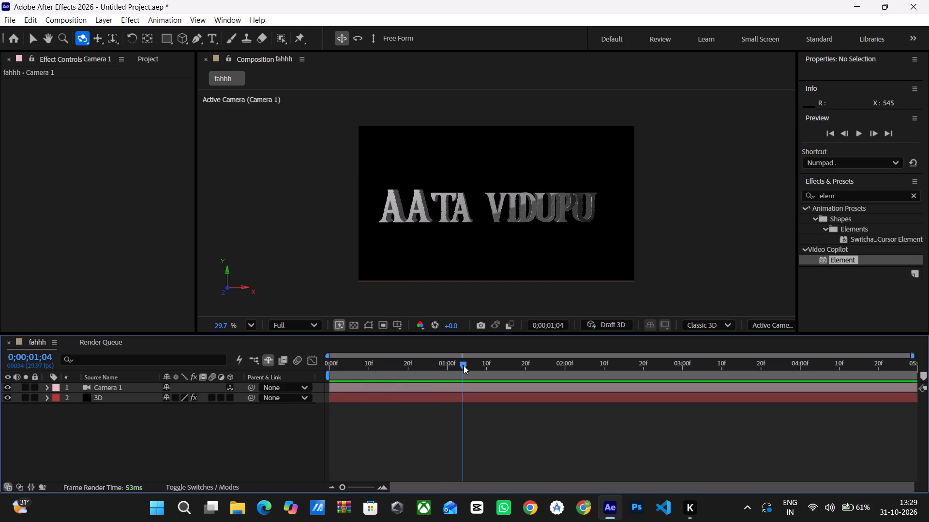
left_click_drag(464, 365, 257, 398)
right_click(393, 416)
left_click(199, 434)
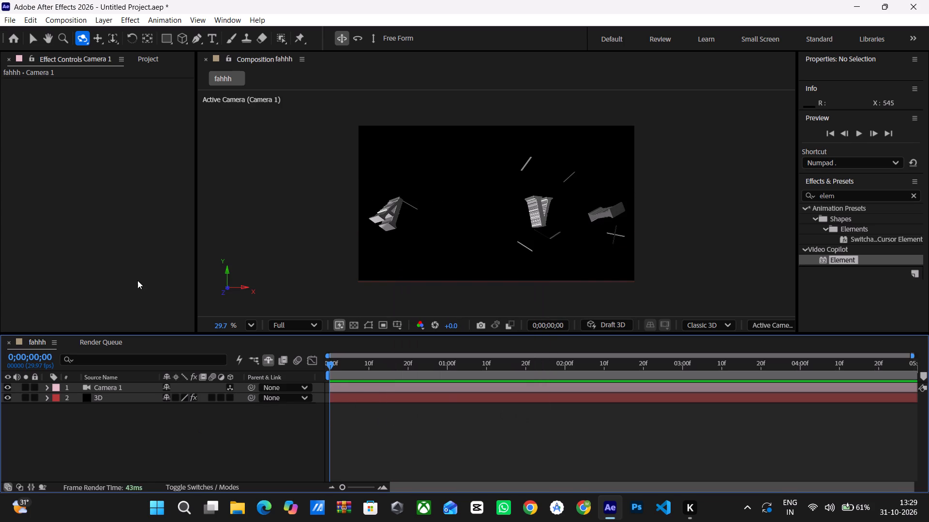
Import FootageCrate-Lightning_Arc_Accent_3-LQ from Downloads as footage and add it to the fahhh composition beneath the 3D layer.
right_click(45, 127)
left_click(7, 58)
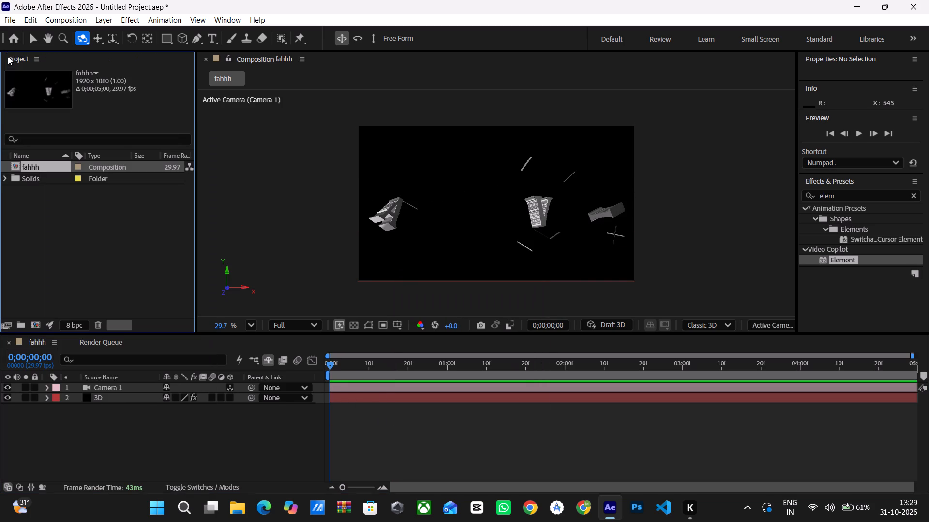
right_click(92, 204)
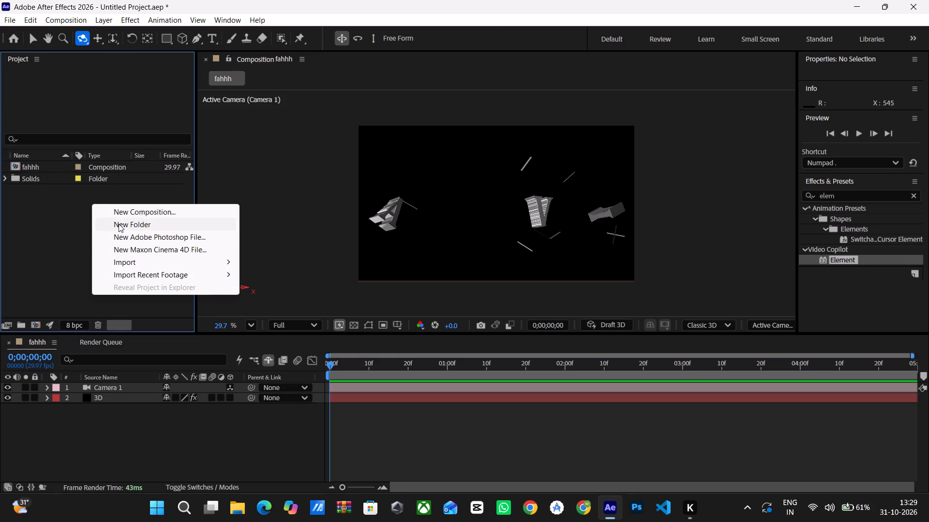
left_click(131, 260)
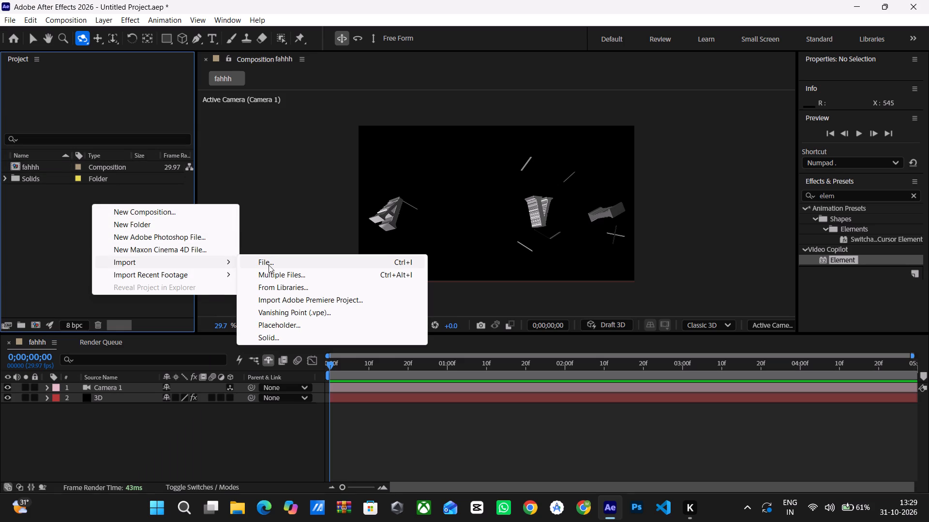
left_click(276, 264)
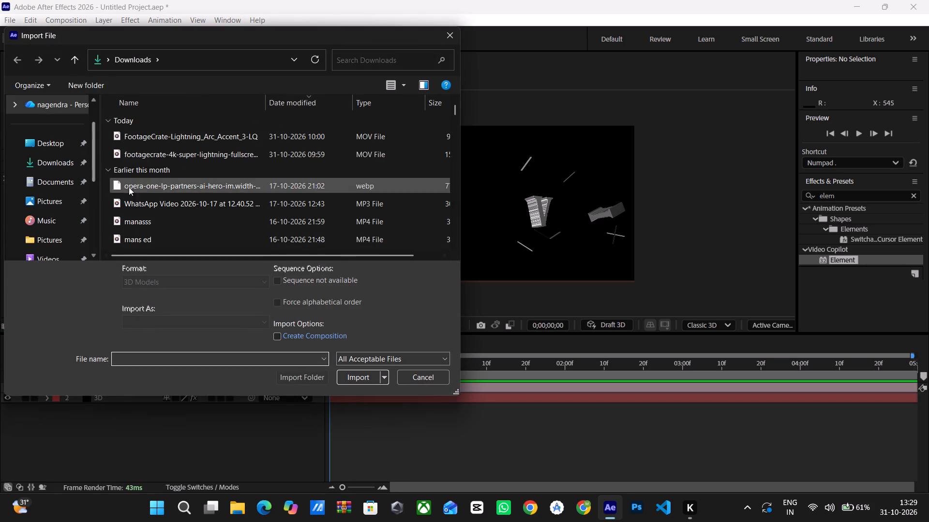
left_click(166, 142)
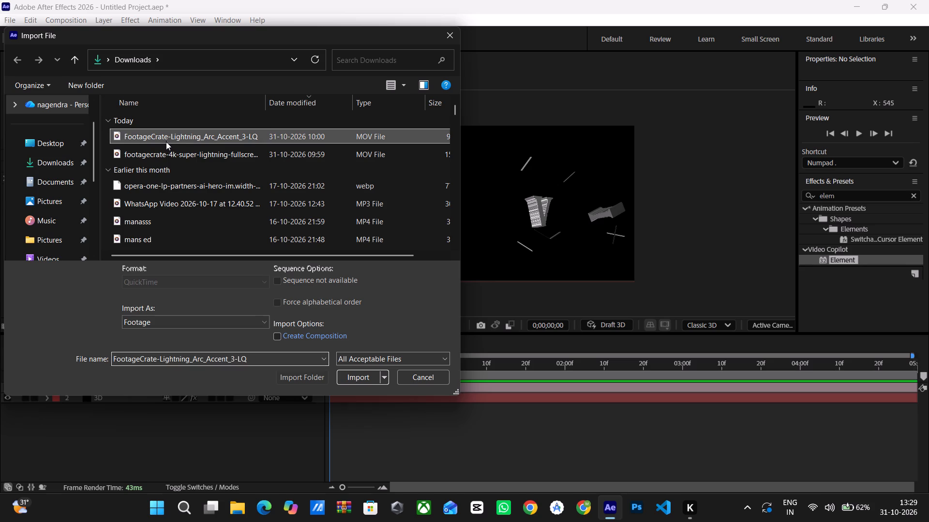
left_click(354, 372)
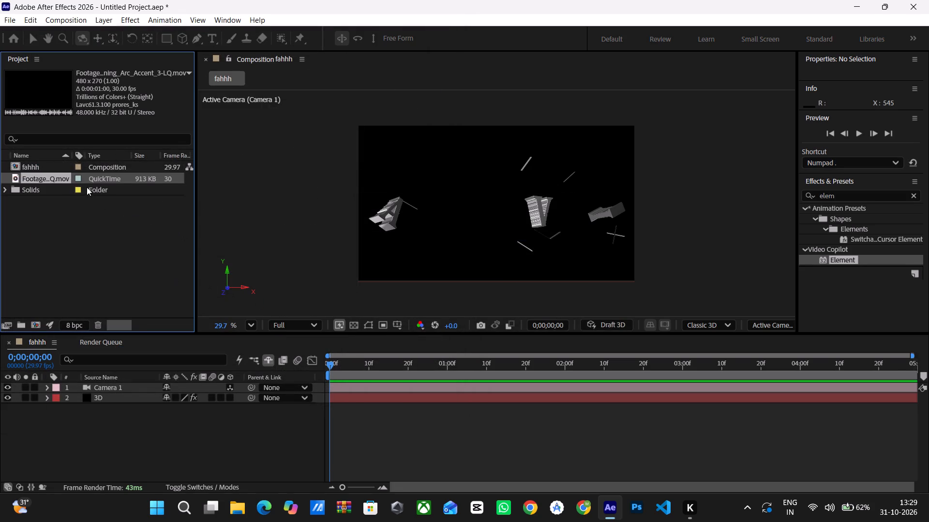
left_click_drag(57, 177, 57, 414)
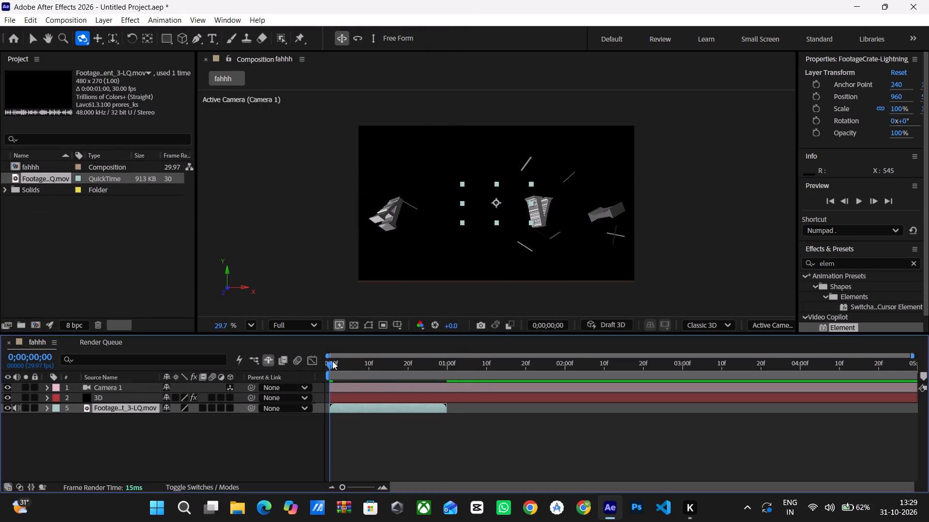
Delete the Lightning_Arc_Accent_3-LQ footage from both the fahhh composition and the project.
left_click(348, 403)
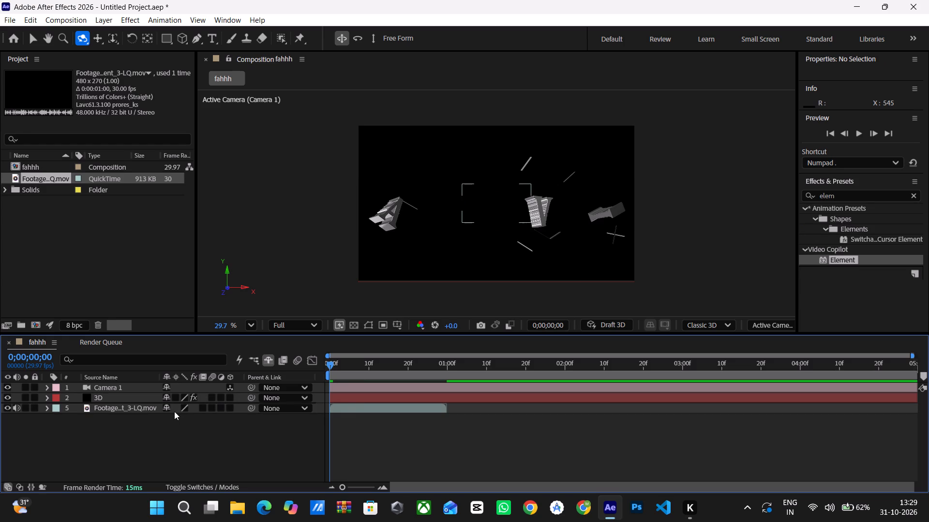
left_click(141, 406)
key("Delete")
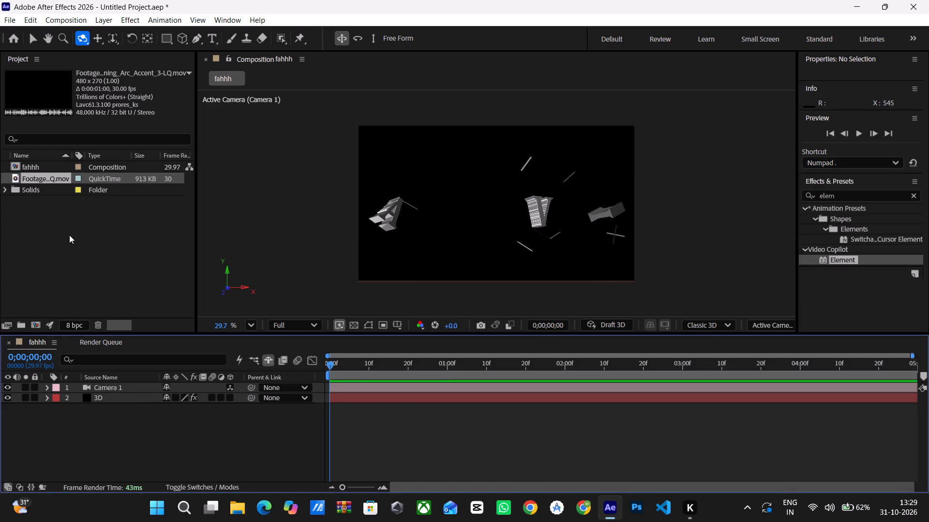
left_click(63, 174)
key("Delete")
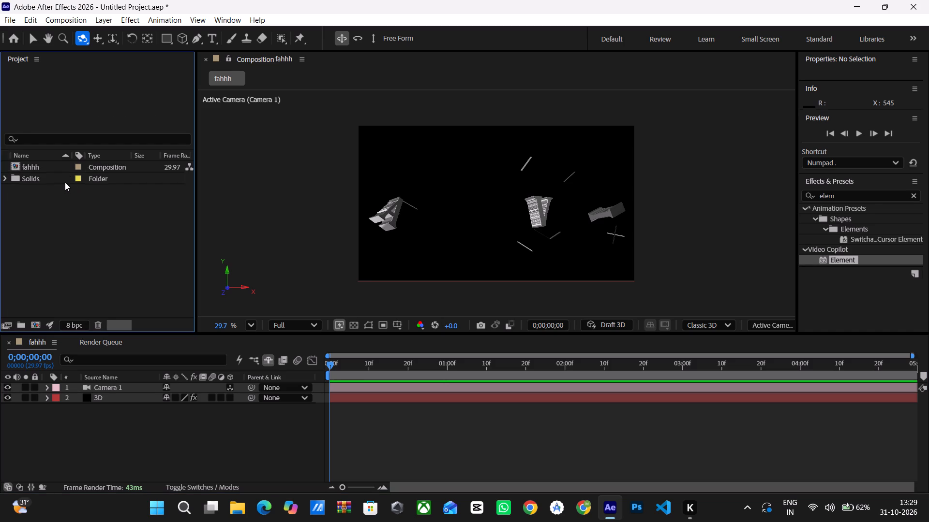
Import the footagecrate-4k-super-lightning-fullscreen MOV from Downloads as footage and add it to the fahhh composition beneath the 3D layer.
right_click(65, 182)
left_click(45, 201)
right_click(45, 199)
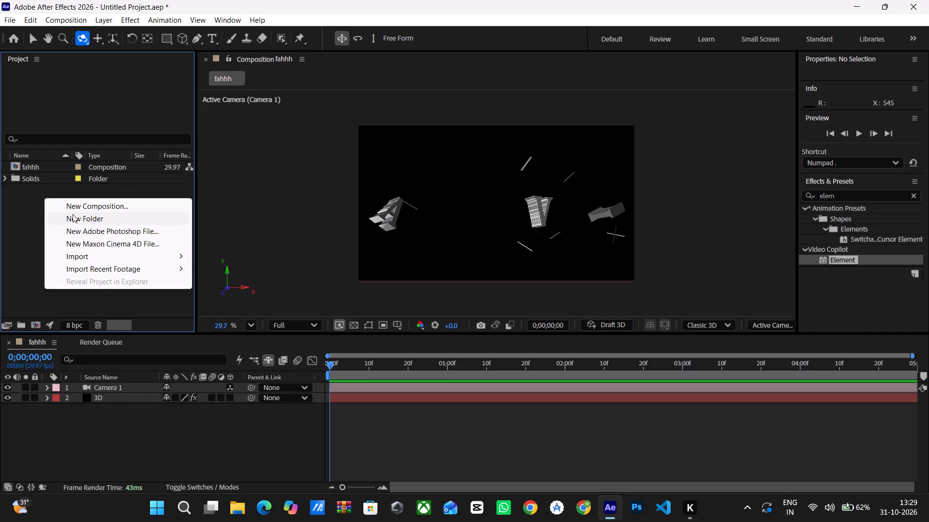
left_click(83, 257)
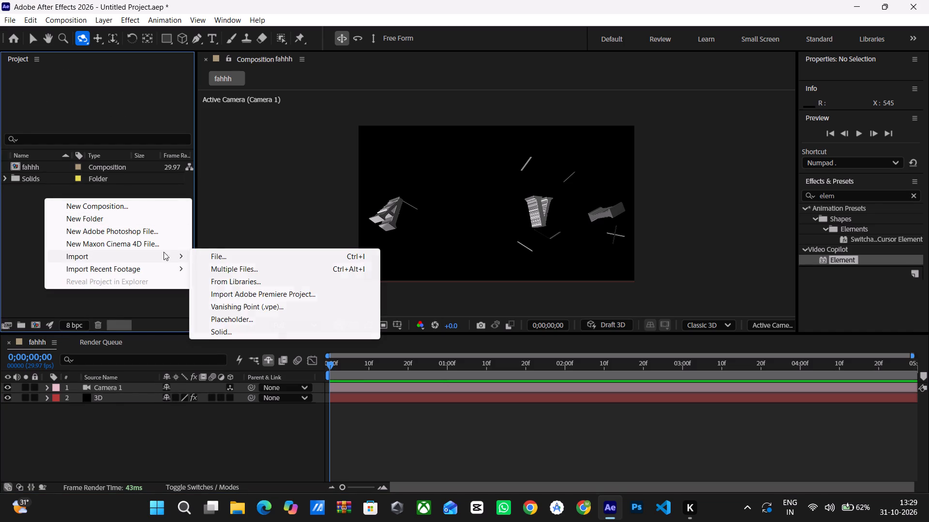
left_click(221, 253)
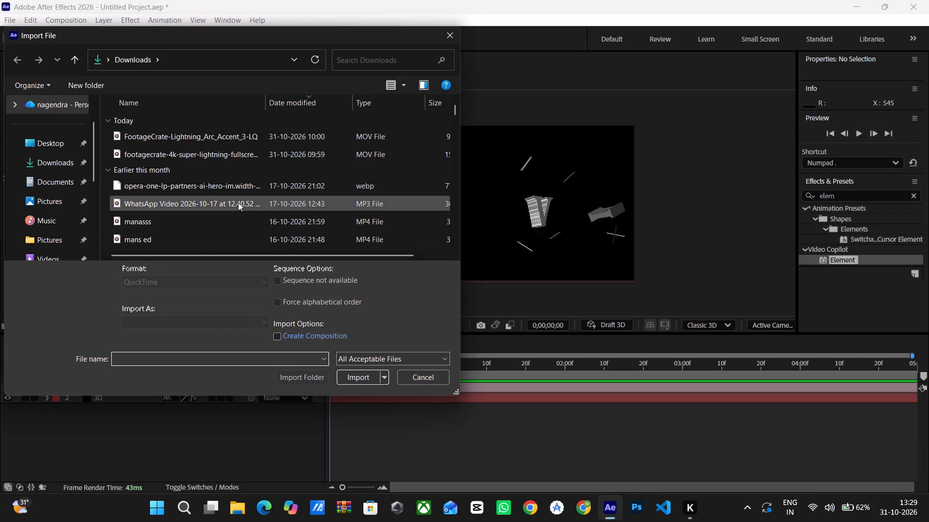
left_click(238, 154)
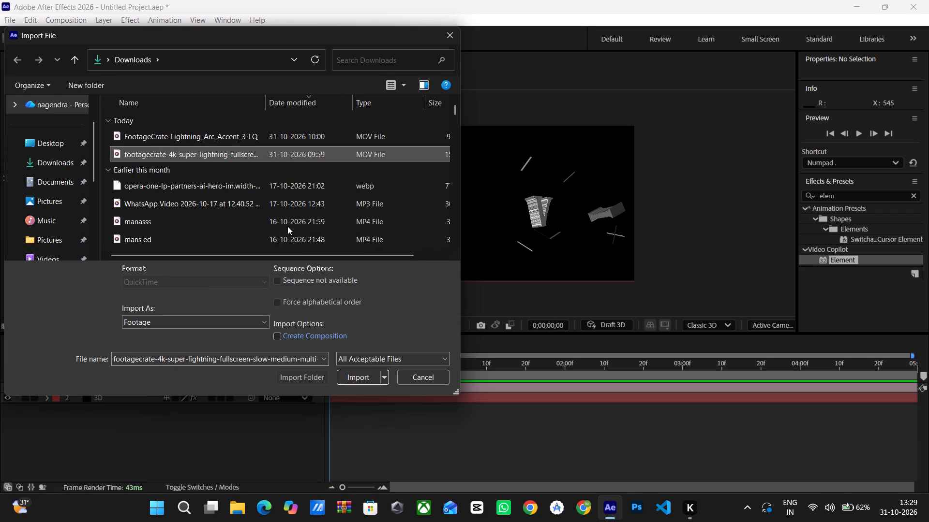
left_click(371, 384)
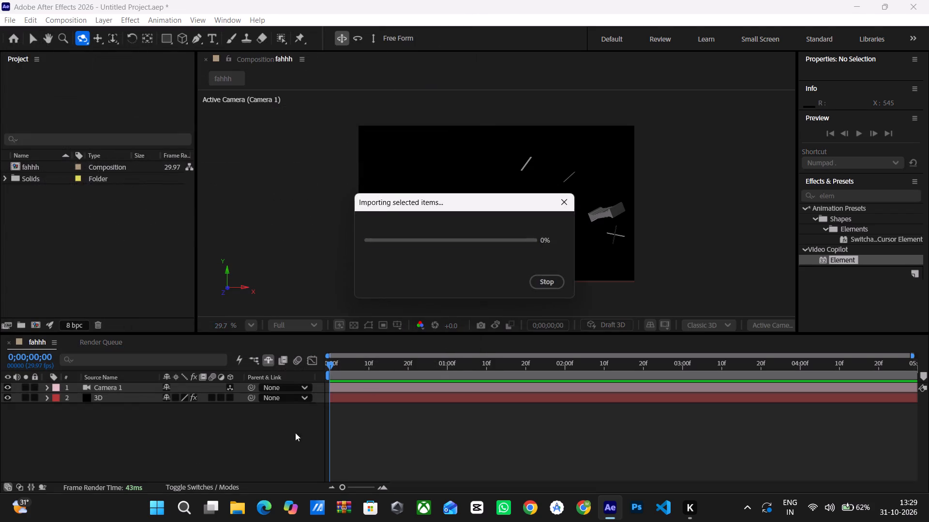
left_click_drag(45, 174, 98, 445)
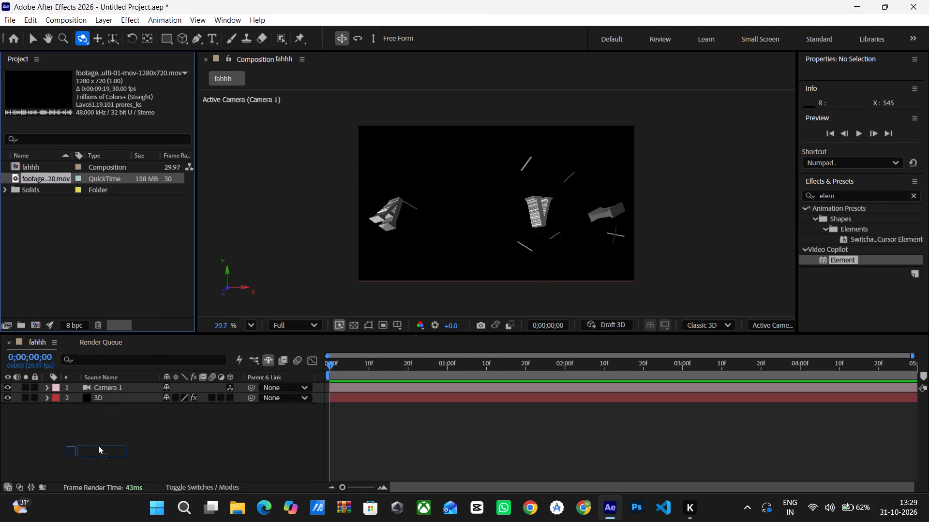
left_click_drag(98, 445, 95, 431)
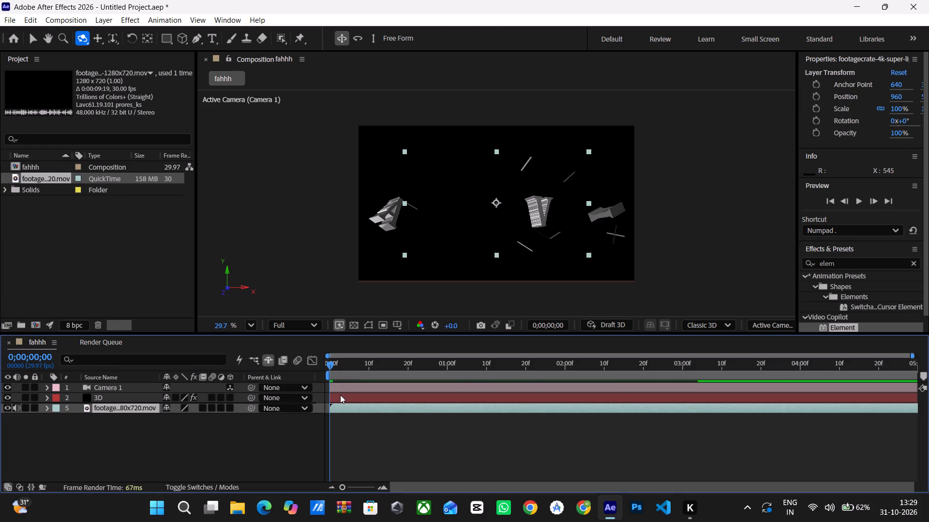
Preview the title over the lightning footage from the start, and scrub back to 0;00;03;28.
key("space")
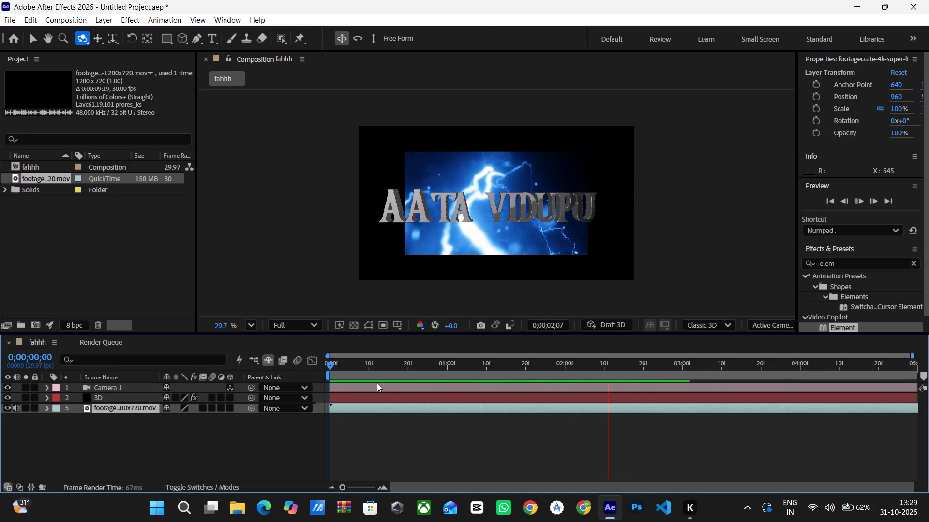
key("space")
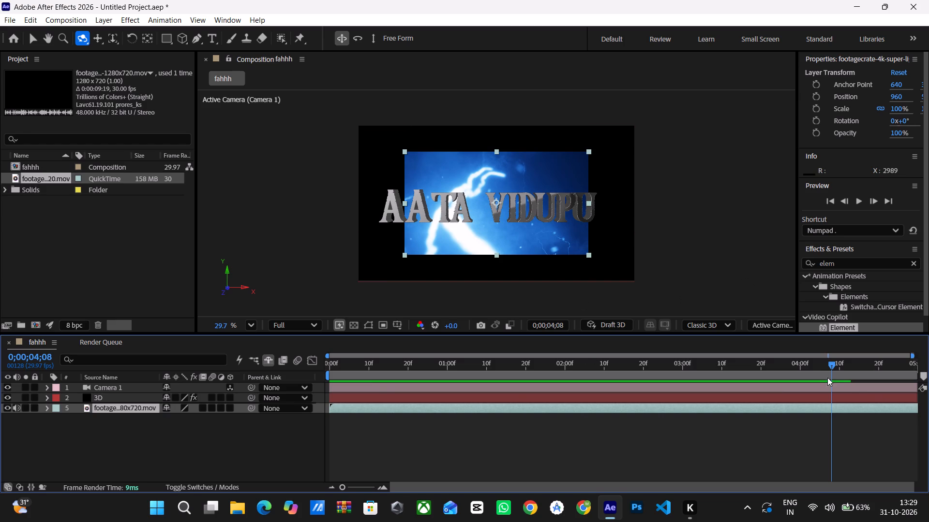
left_click_drag(833, 361, 809, 371)
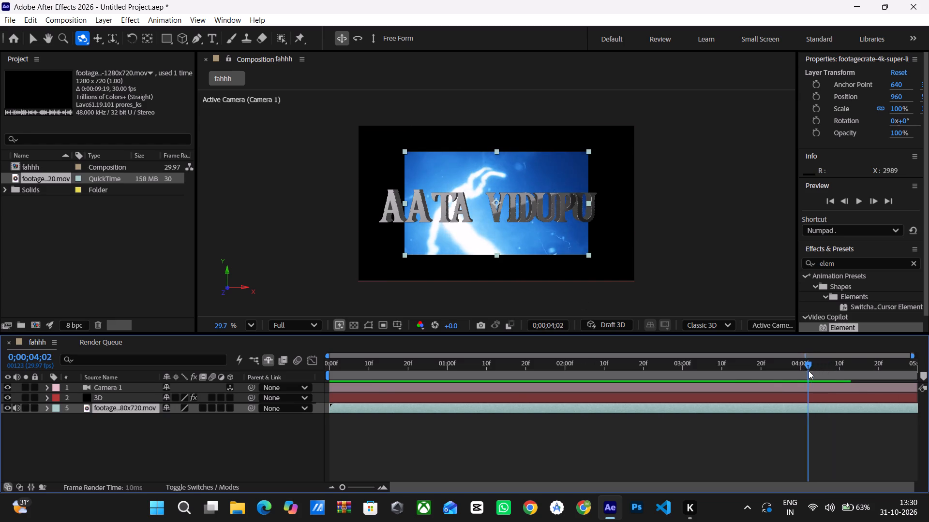
left_click_drag(809, 371, 791, 375)
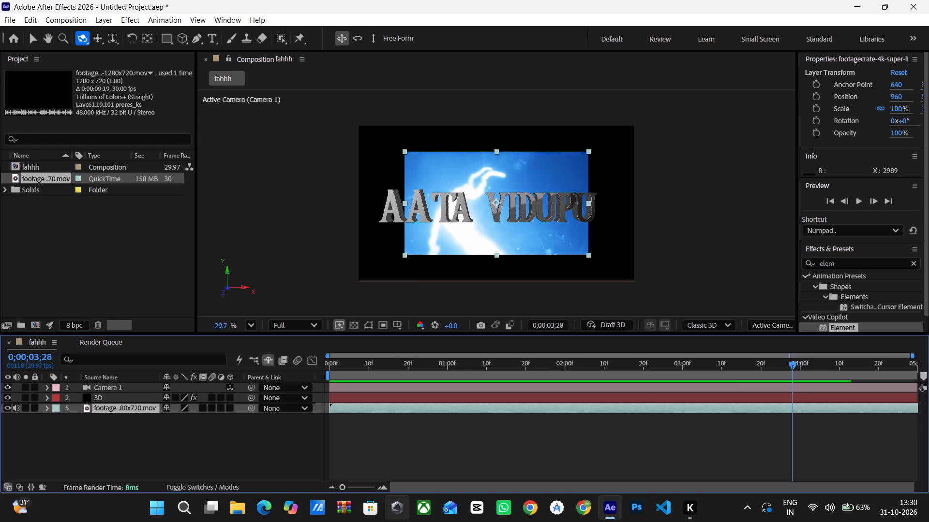
Split the lightning footage layer at 0;00;03;28 and delete the portion before the cut.
left_click_drag(405, 521, 367, 509)
right_click_drag(405, 521, 320, 490)
left_click(129, 408)
left_click(30, 17)
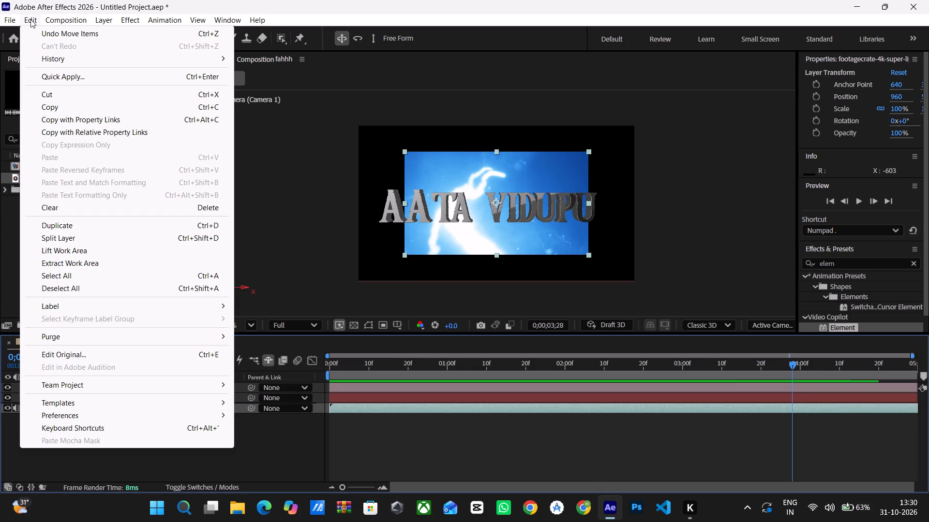
left_click(107, 233)
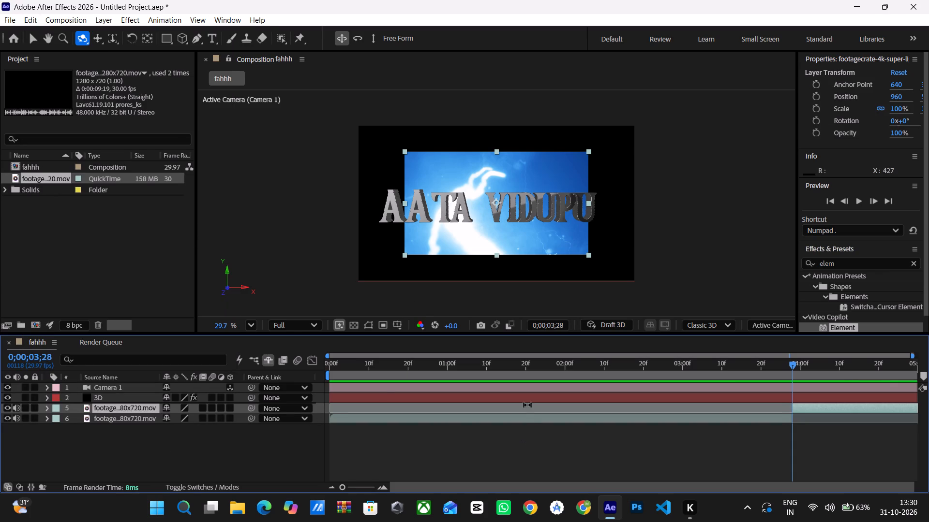
left_click(528, 418)
key("Delete")
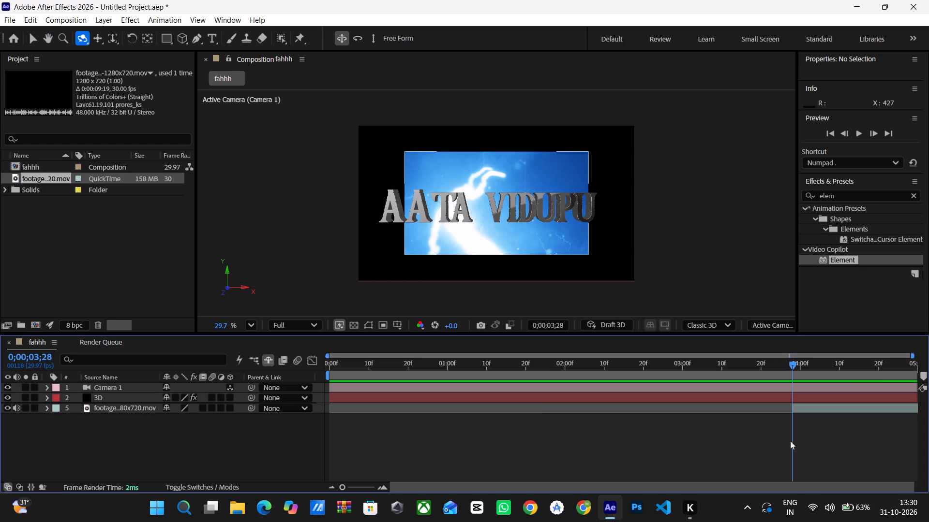
Move the remaining lightning clip earlier in the timeline so it starts at 0;00;00;00.
left_click_drag(884, 409, 445, 380)
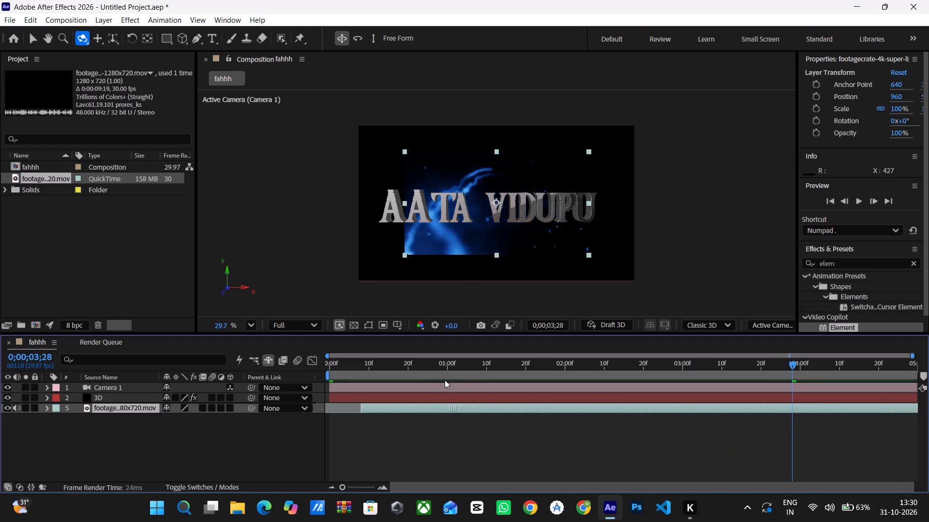
left_click_drag(445, 380, 423, 380)
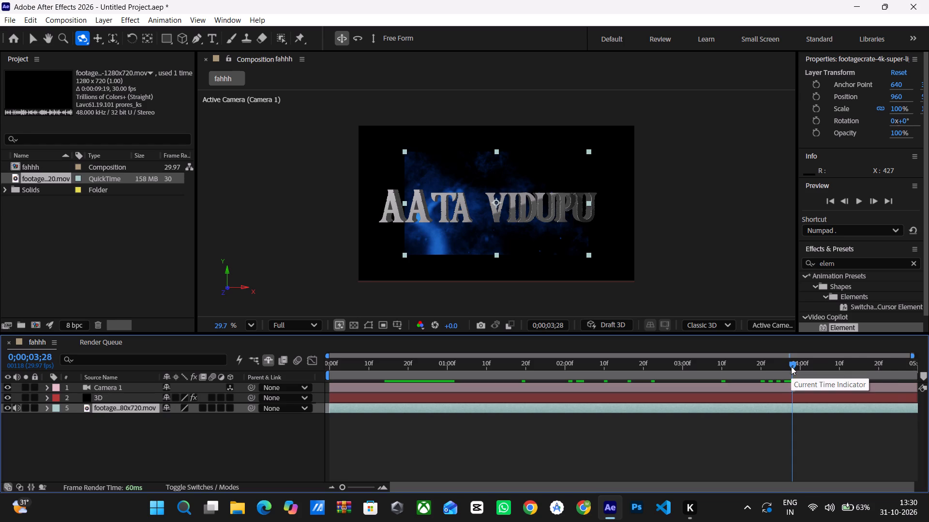
At 0;00;00;00, scale the lightning footage up proportionally until it just fills the whole fahhh composition frame.
left_click_drag(791, 366, 180, 435)
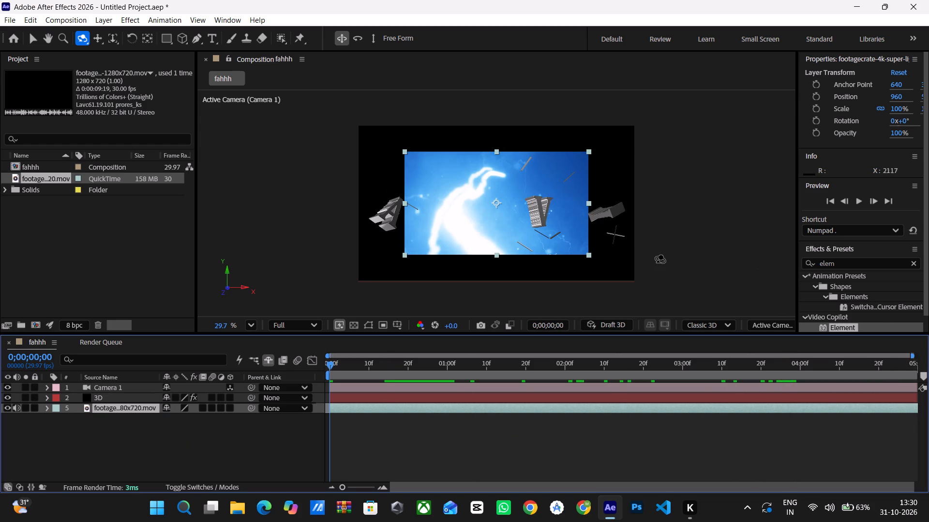
scroll(618, 257, "down", 4)
key("v")
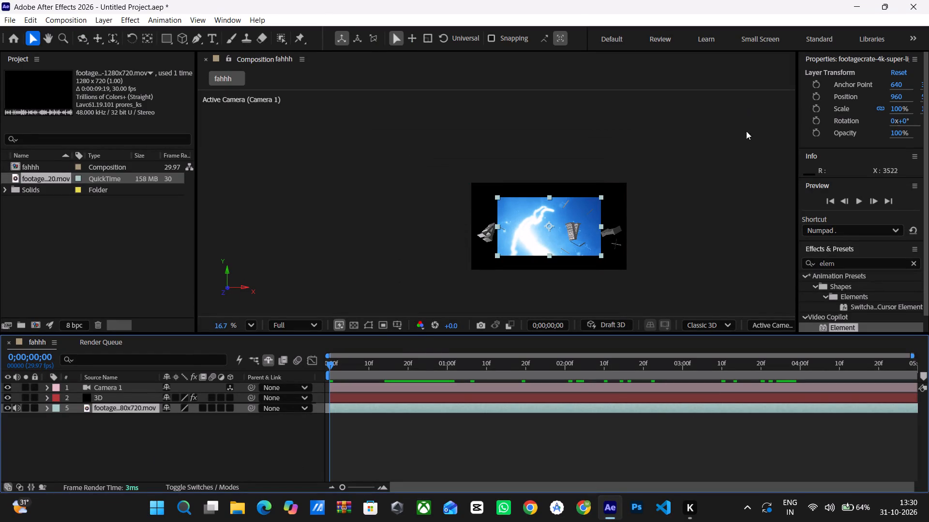
left_click_drag(601, 255, 623, 267)
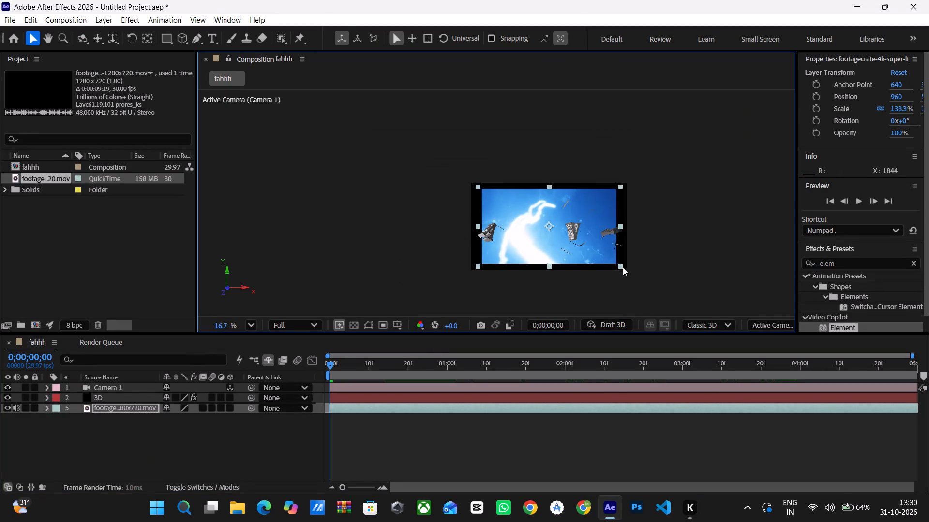
left_click_drag(623, 267, 632, 270)
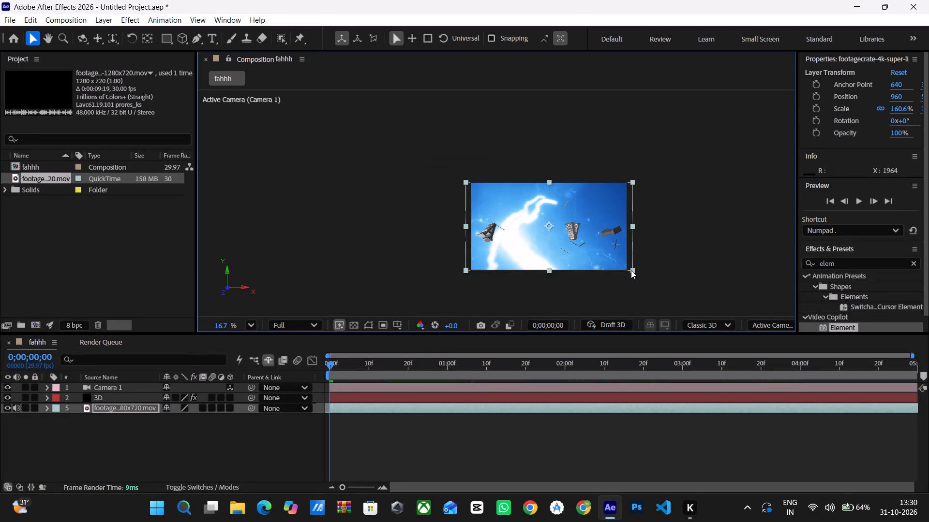
left_click_drag(632, 269, 629, 270)
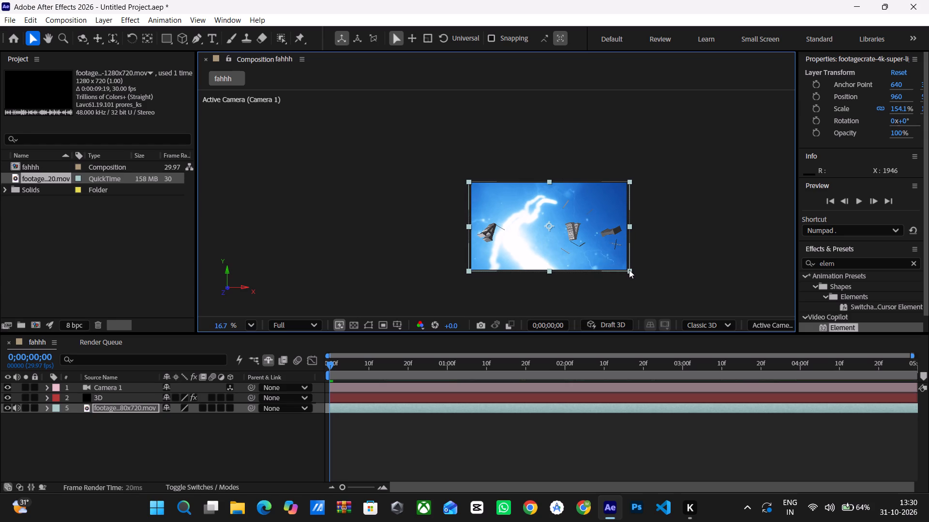
left_click_drag(629, 270, 627, 269)
left_click(665, 269)
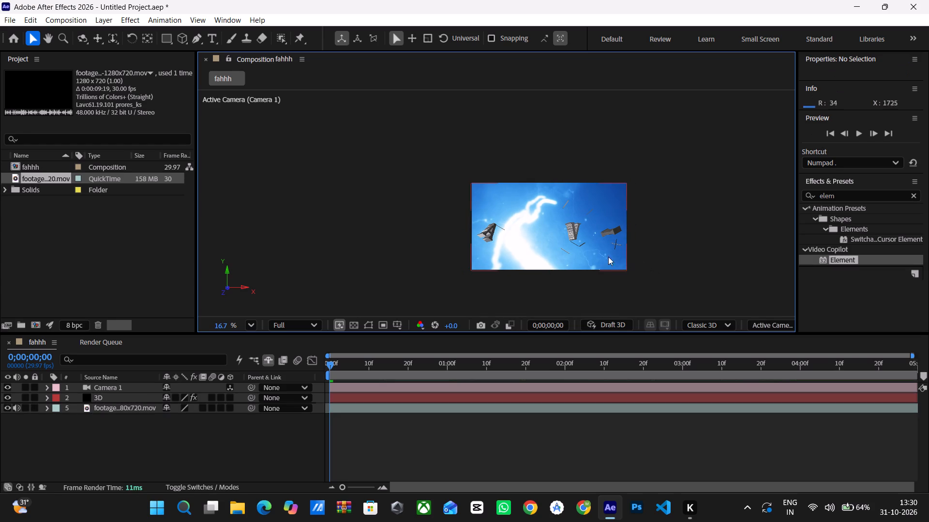
Preview the assembling title over the full-frame lightning background, replay it from the start, and stop playback around 0;00;03;26.
key("space")
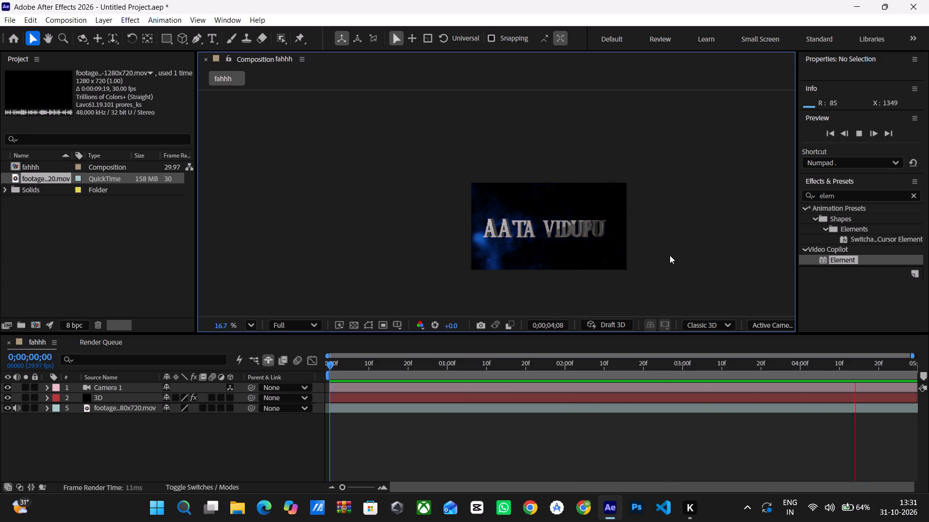
scroll(539, 268, "down", 3)
scroll(538, 268, "up", 8)
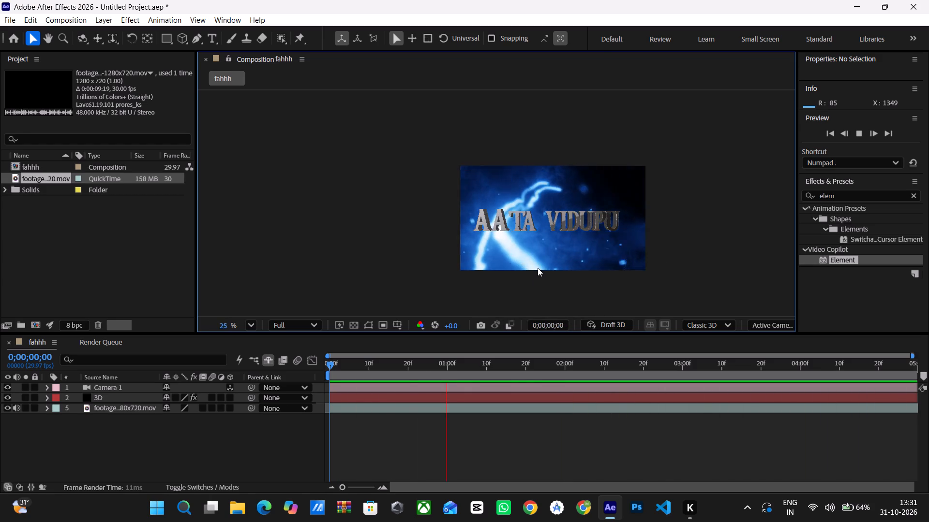
scroll(538, 268, "up", 1)
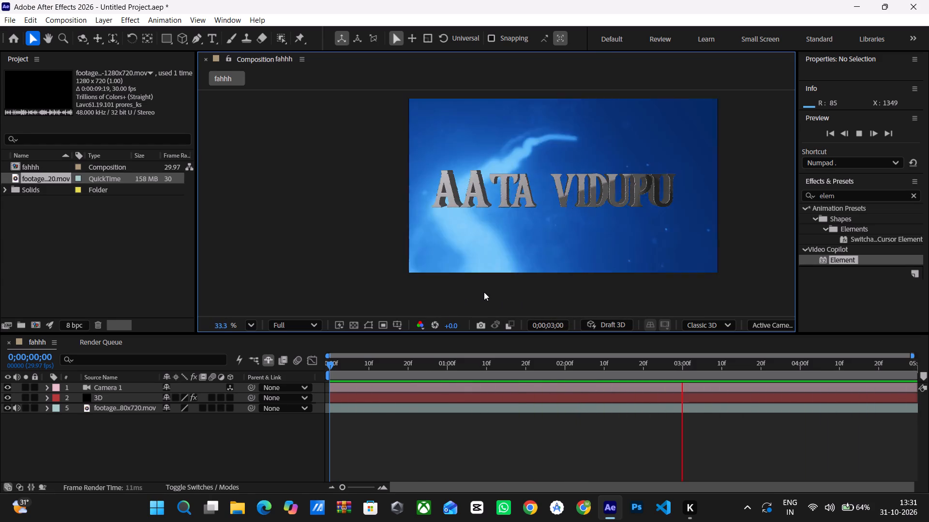
key("h")
left_click_drag(543, 250, 477, 268)
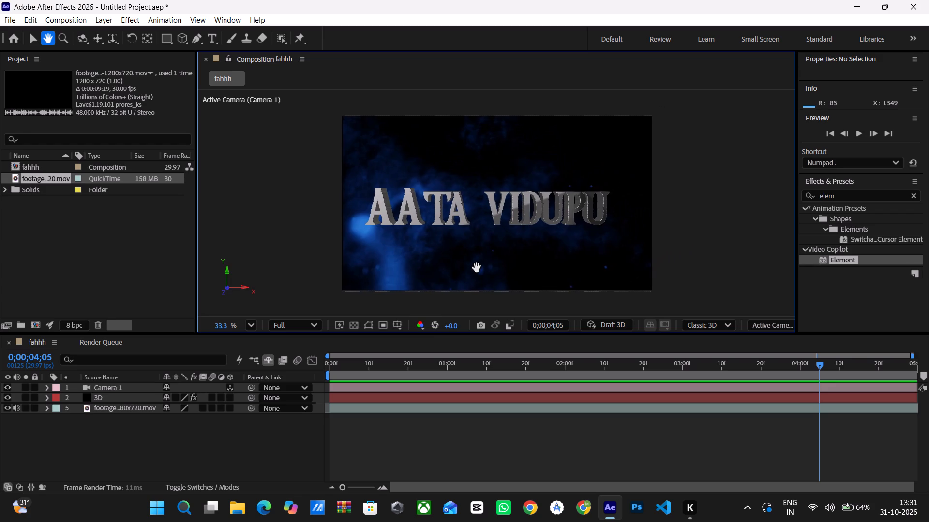
key("v")
right_click(434, 343)
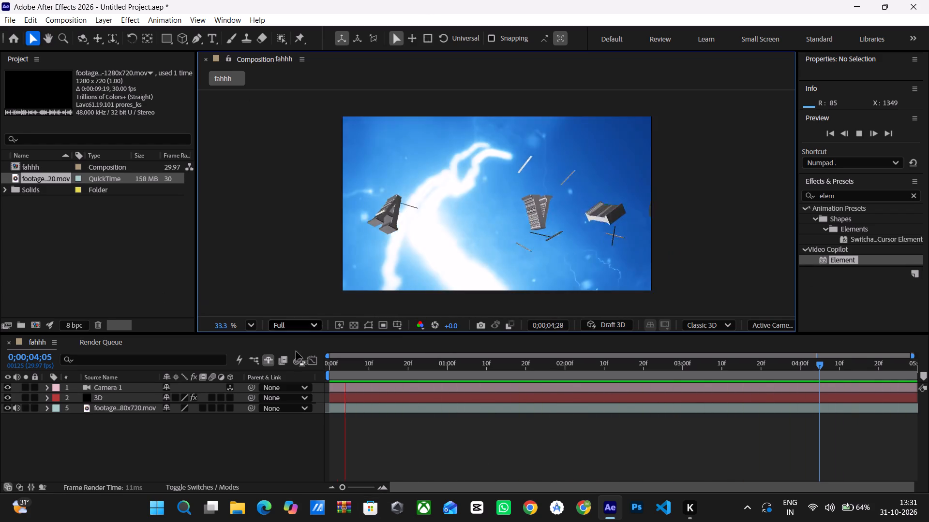
left_click(331, 389)
double_click(338, 456)
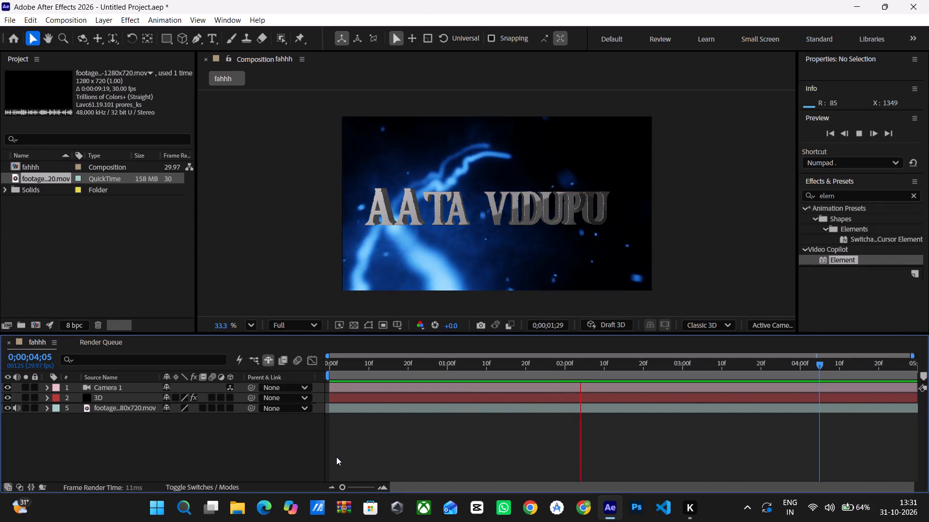
left_click(332, 361)
left_click_drag(333, 361, 299, 366)
key("space")
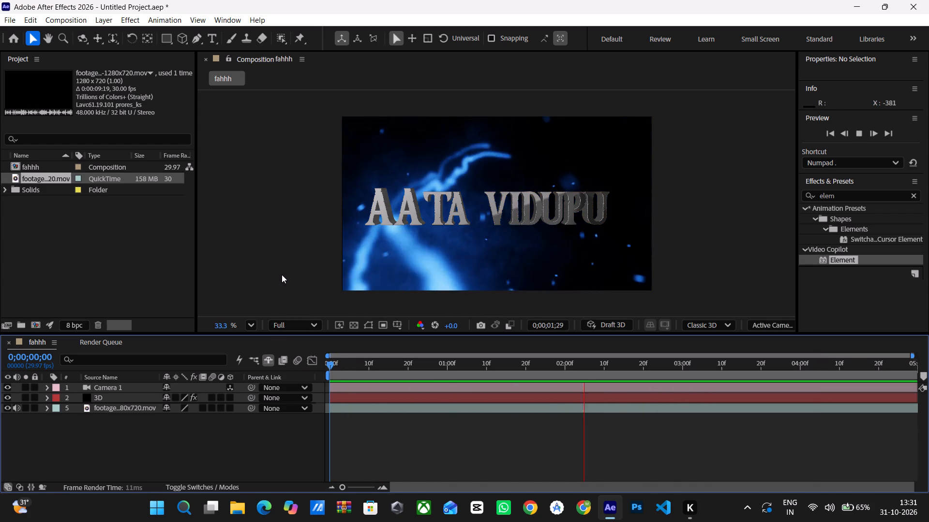
key("space")
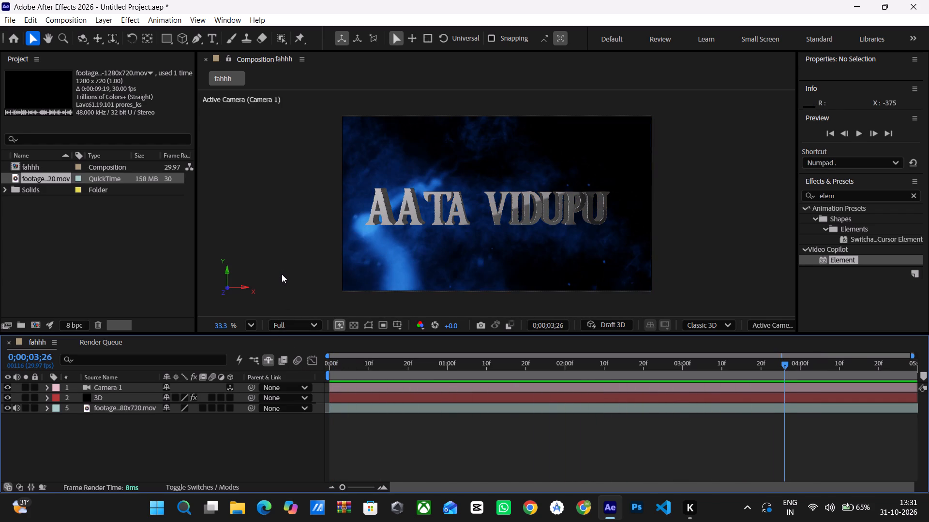
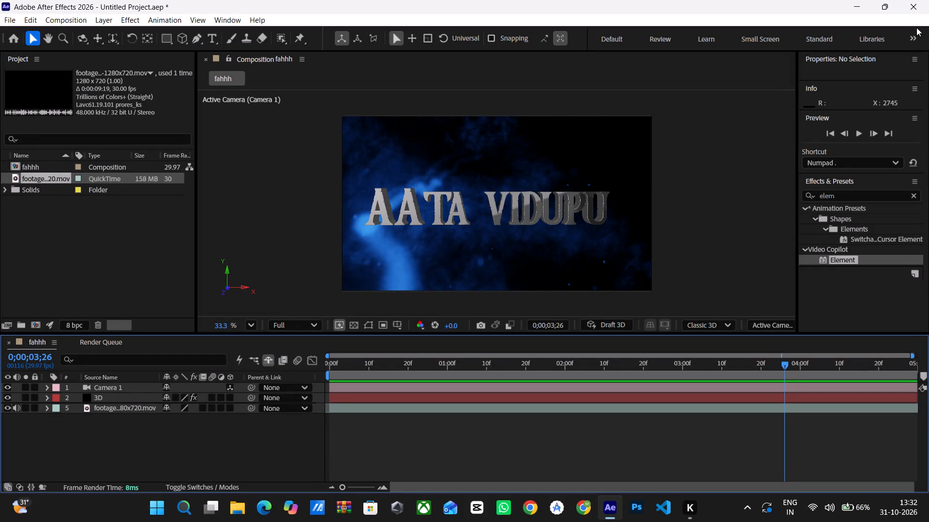
Close After Effects, saving the project as "bokka 3" in the Adobe After Effects Auto-Save folder.
left_click(913, 11)
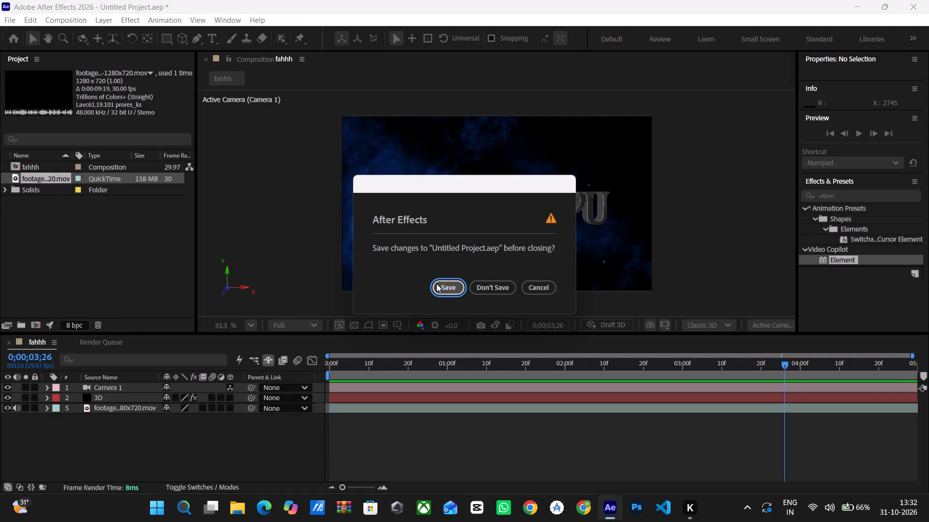
left_click(436, 284)
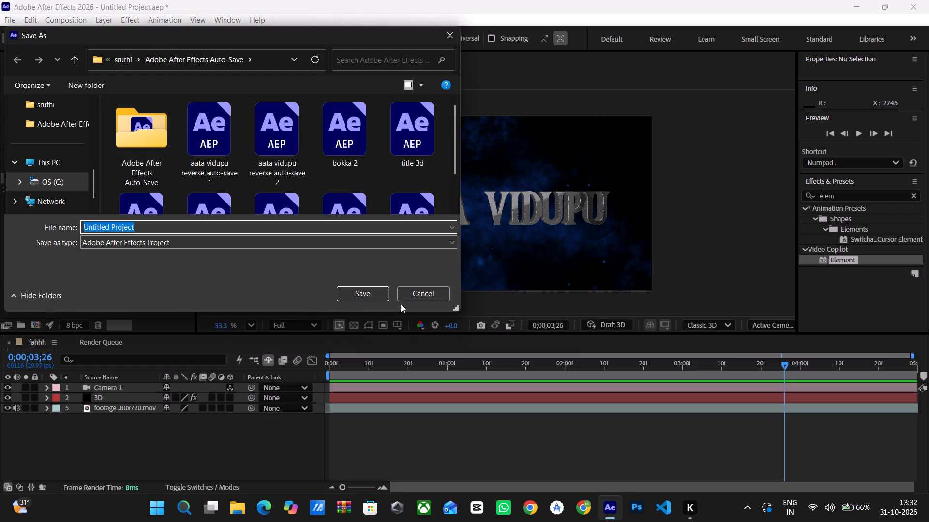
type("bokka")
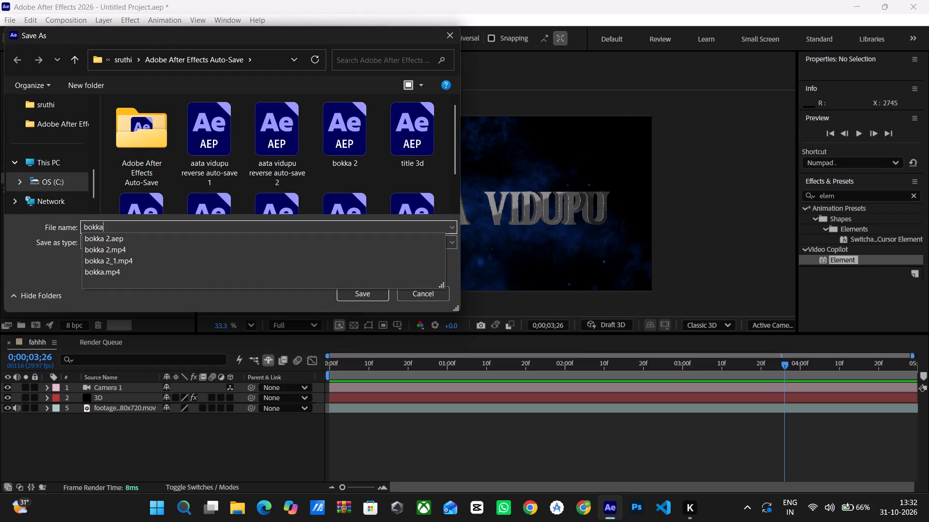
key("space")
key("3")
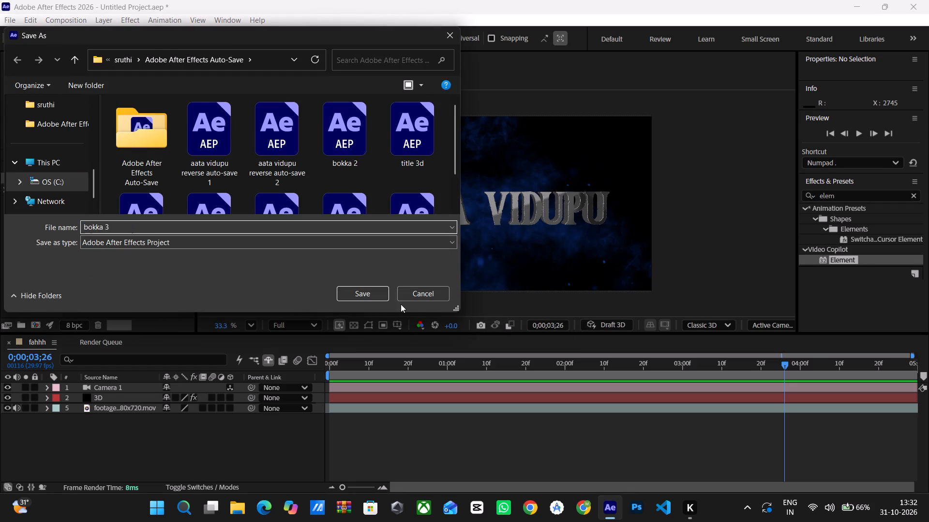
key("Return")
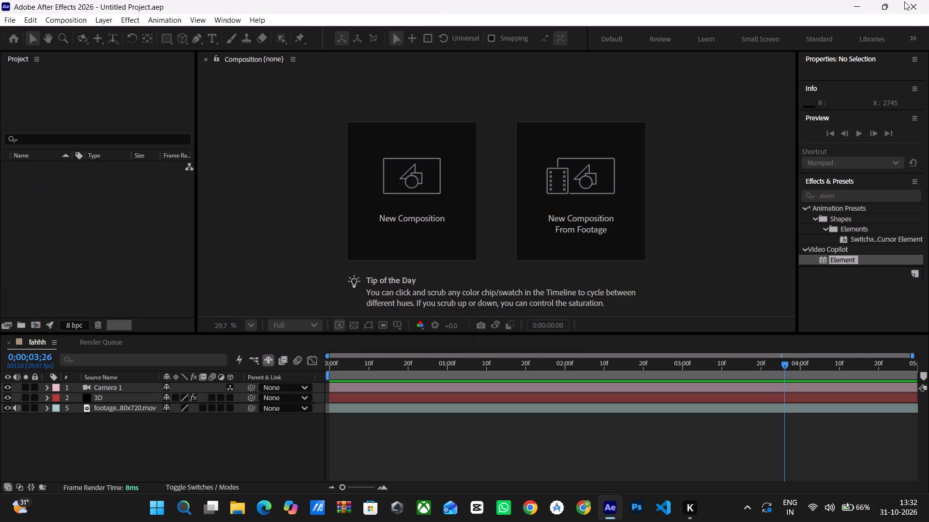